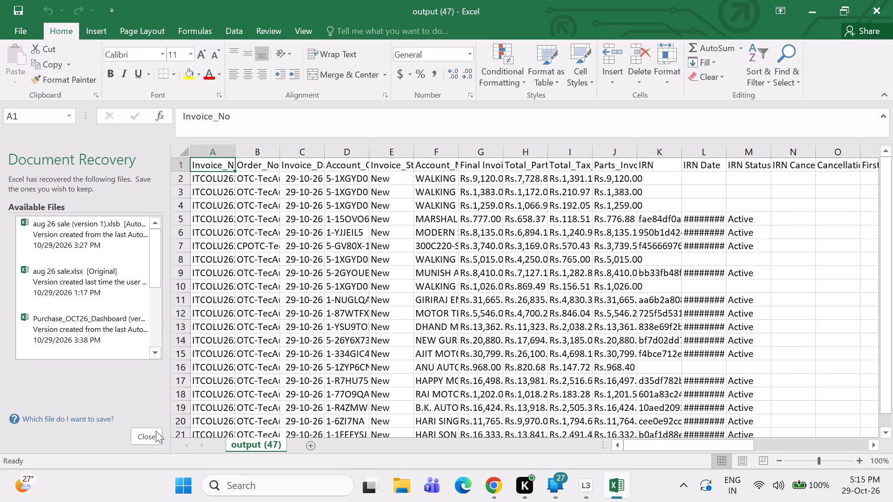
Dismiss the recovered files list from the output (47) workbook.
click(142, 438)
click(305, 231)
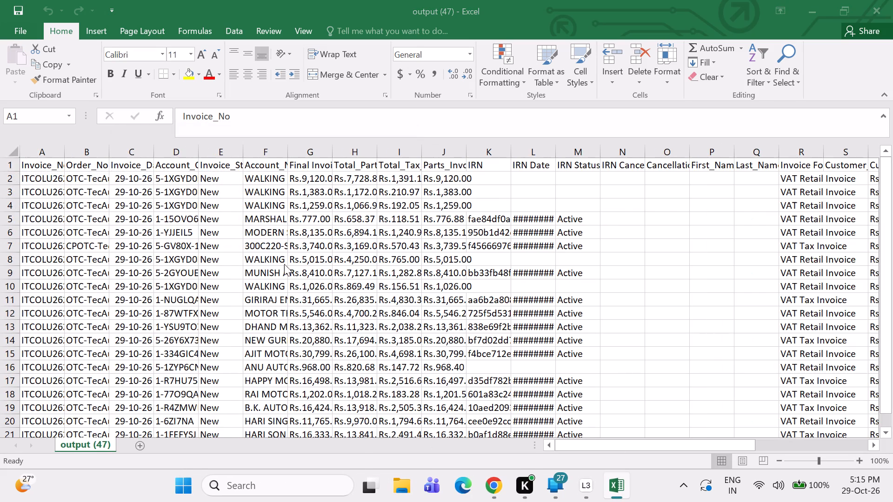
Auto-fit the Invoice_No column's width and sort the exported data by Invoice_No from A to Z.
double_click(64, 146)
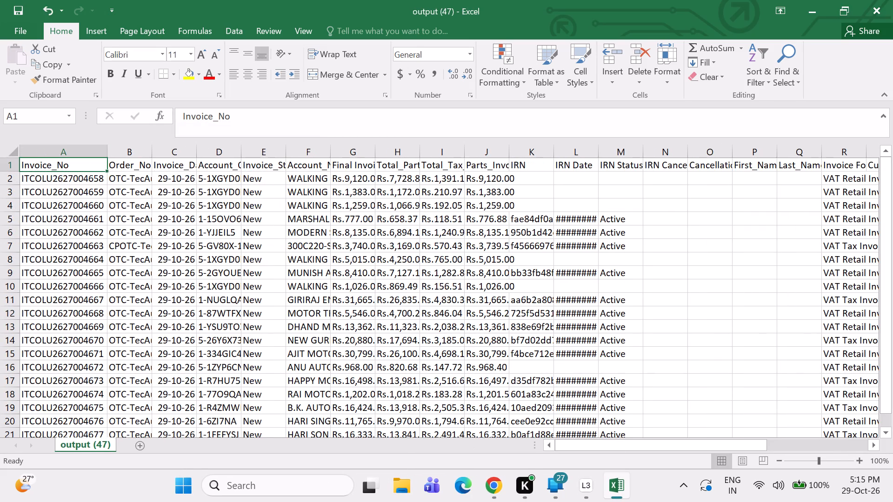
click(64, 146)
click(753, 62)
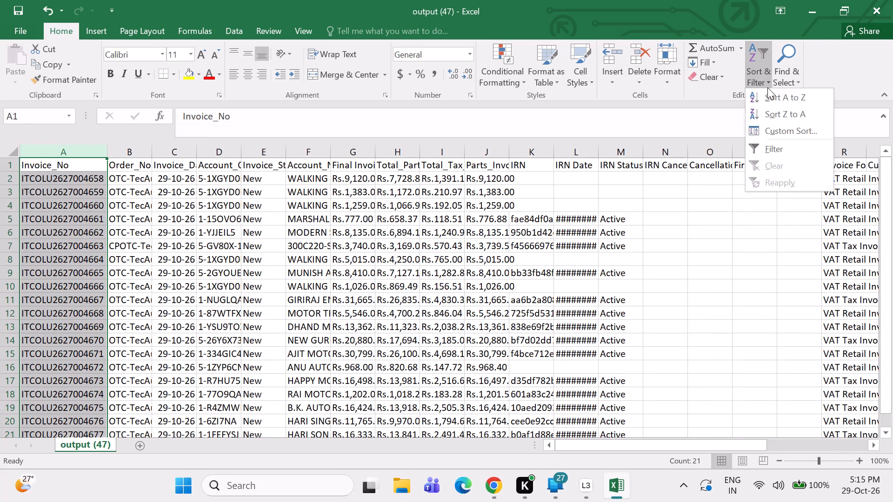
click(768, 96)
click(437, 278)
click(341, 264)
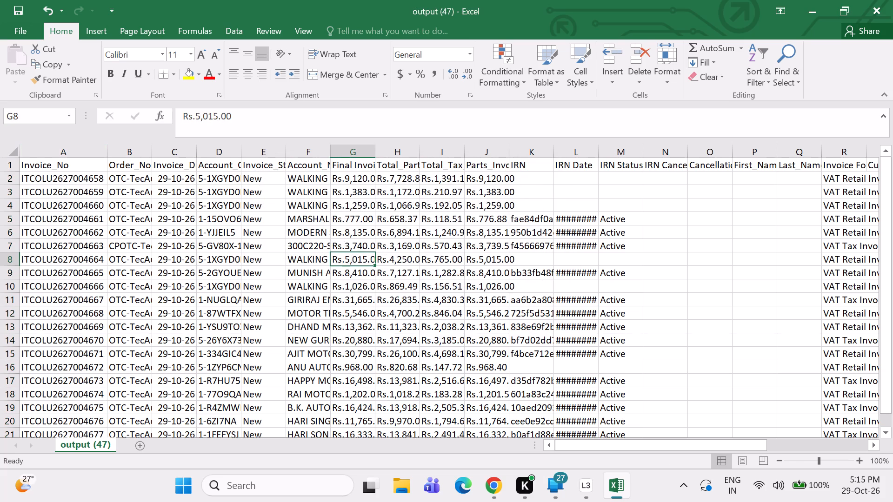
Strip the currency prefix from columns G to I by replacing every "rs." with nothing.
drag(345, 151, 439, 164)
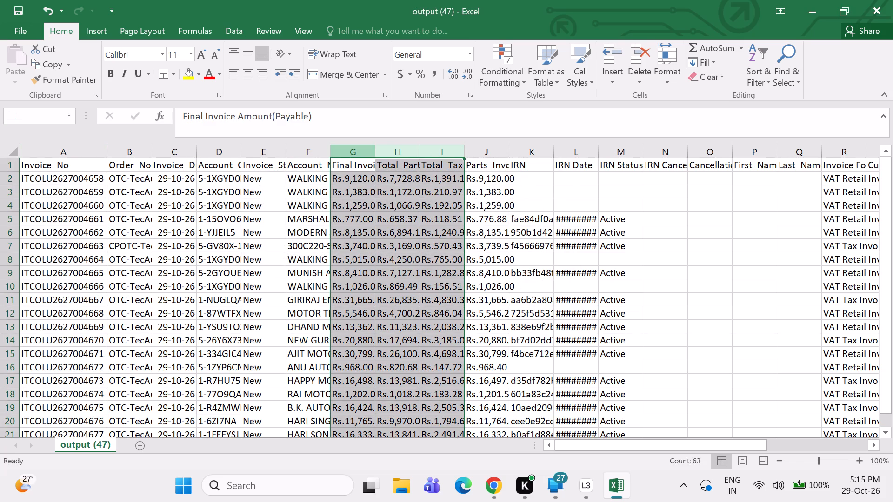
key(ctrl+f)
click(294, 221)
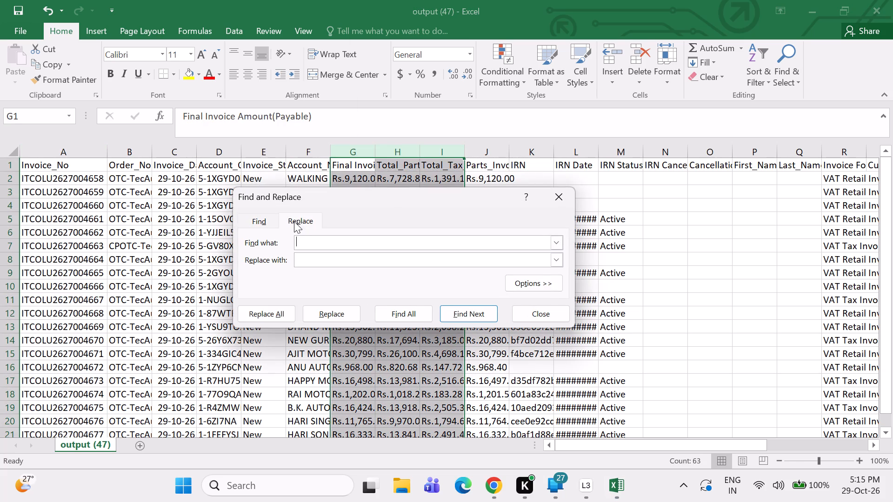
text(rs.)
click(276, 310)
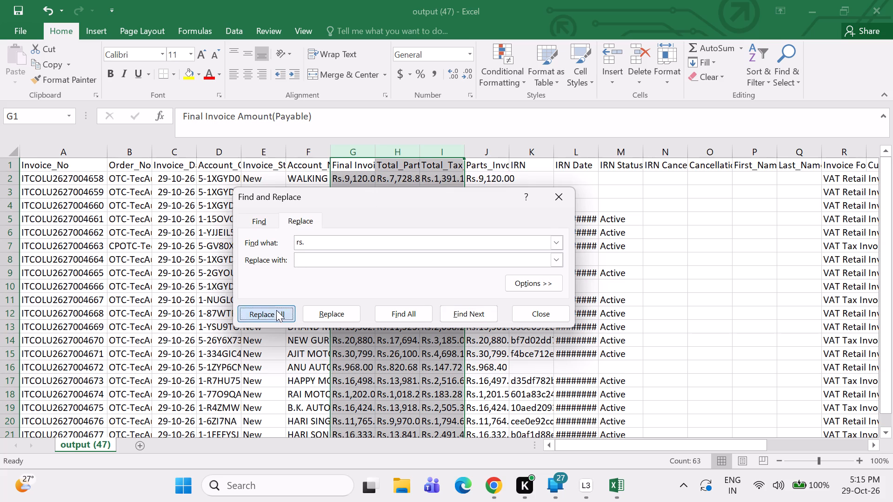
click(451, 277)
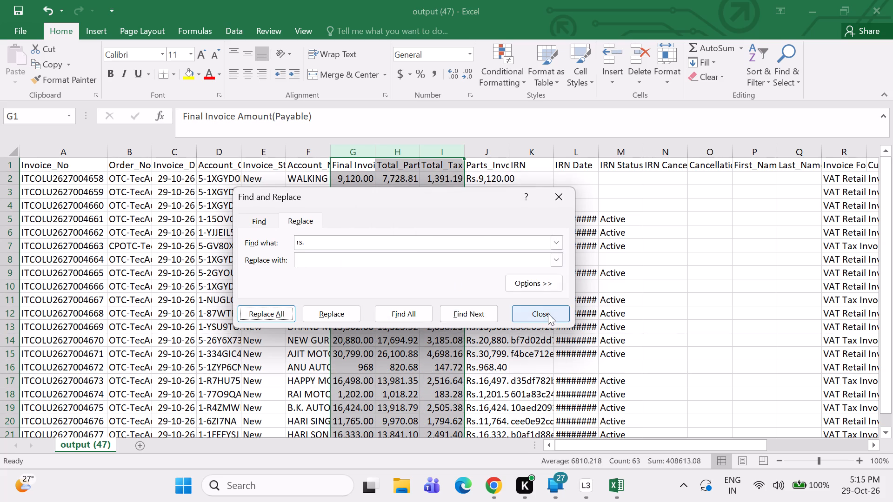
click(548, 313)
click(349, 151)
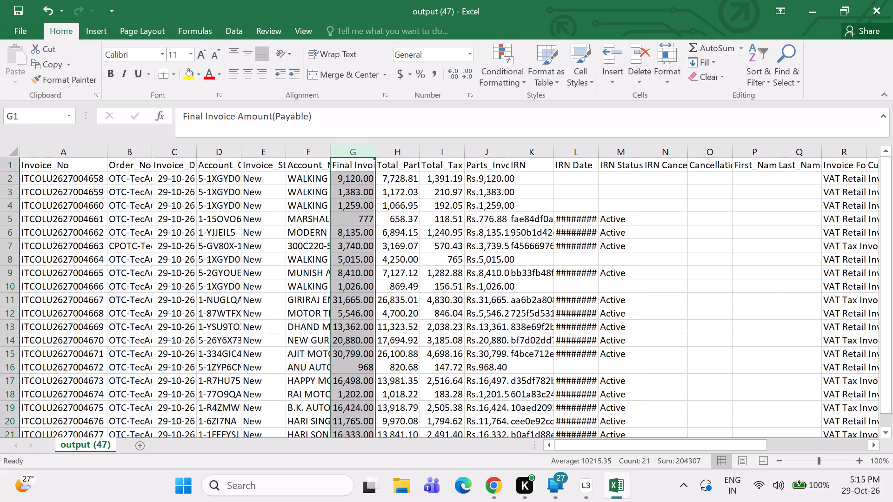
drag(86, 181, 424, 264)
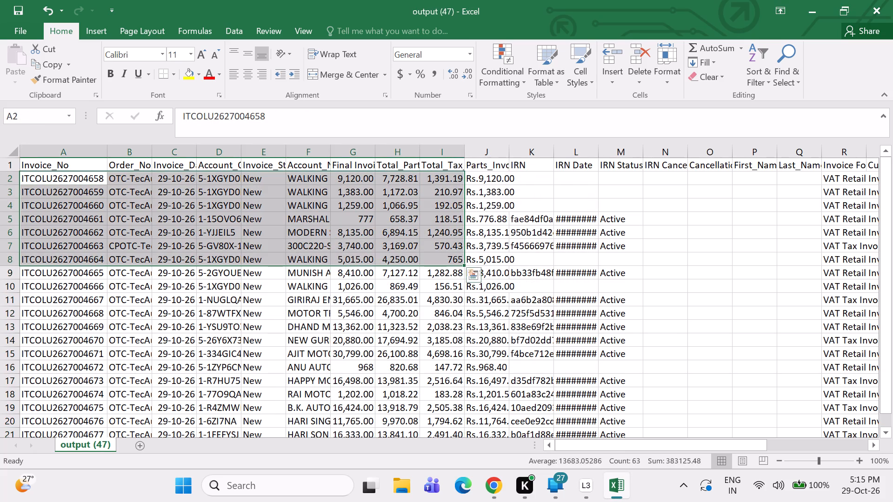
drag(58, 287, 440, 316)
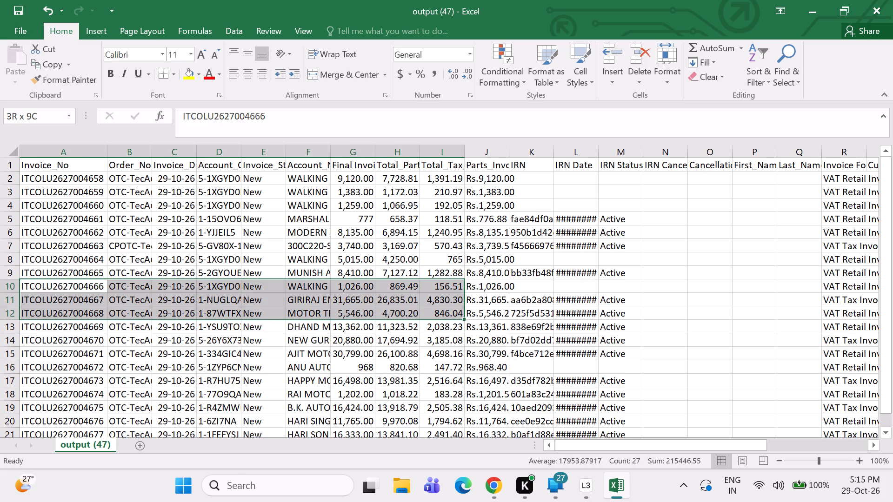
drag(440, 316, 443, 403)
key(ctrl+c)
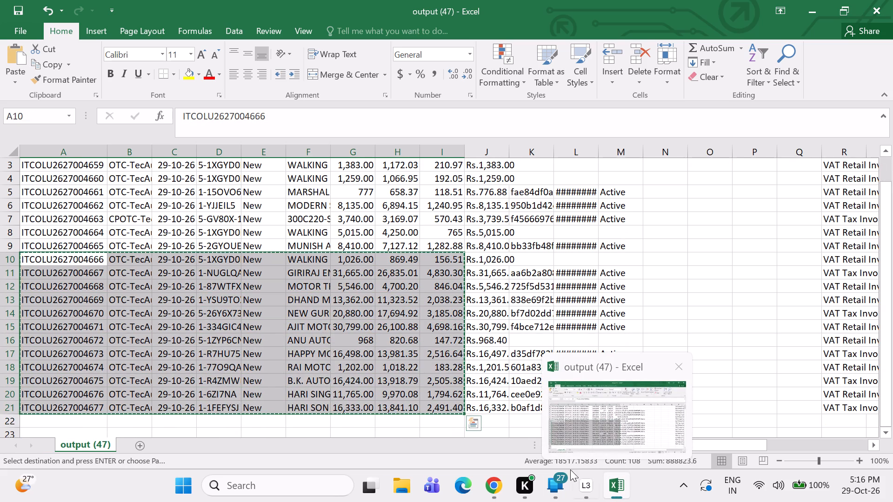
Open the Oct 26 workbook from File Explorer without updating its external links.
click(497, 489)
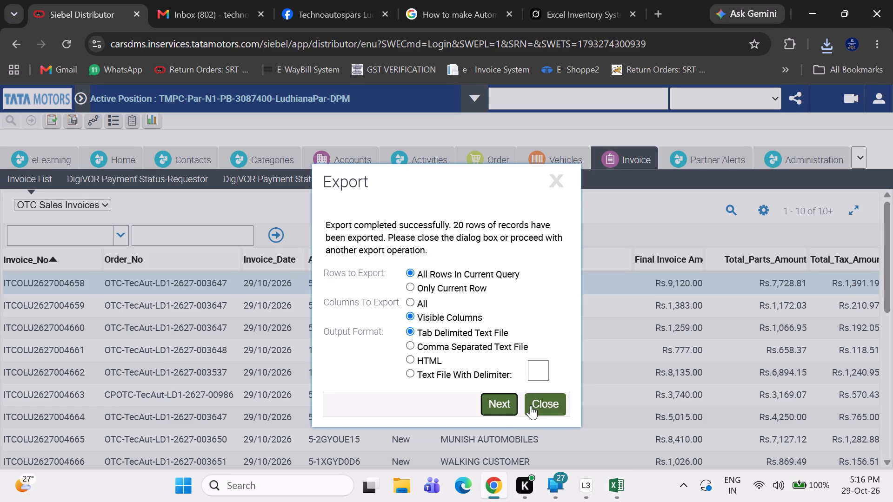
click(406, 487)
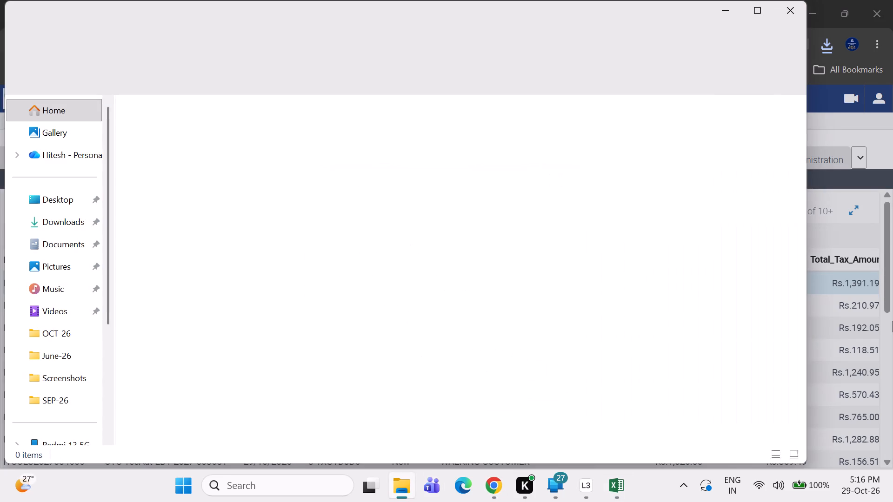
double_click(414, 236)
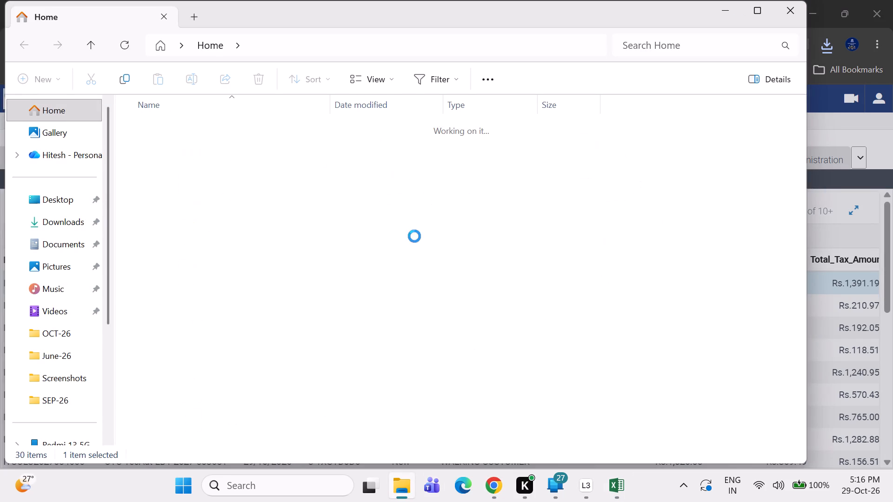
double_click(156, 170)
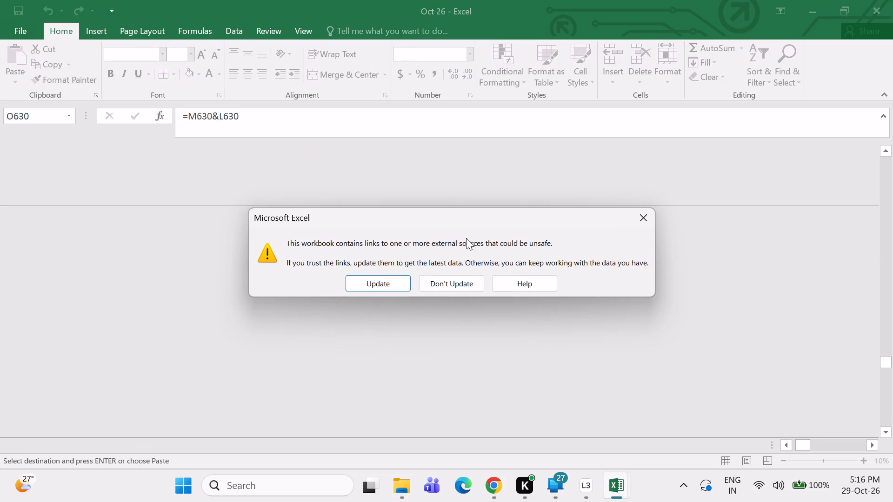
click(453, 282)
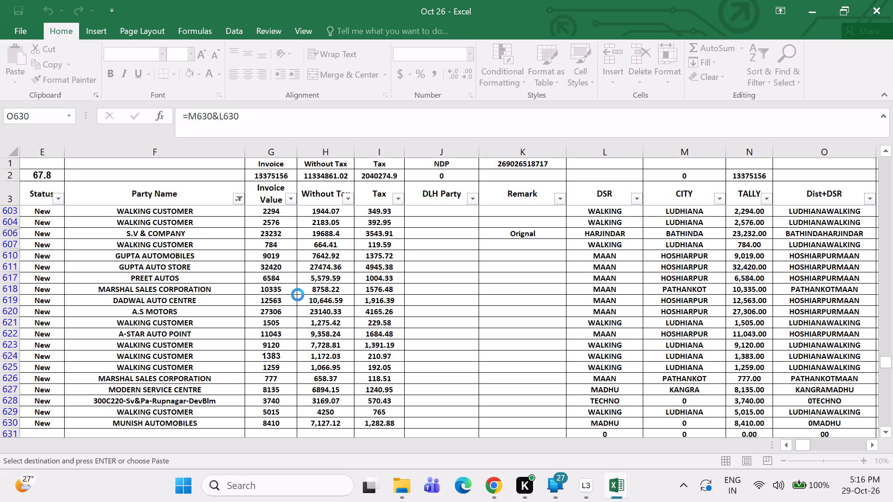
Paste the copied invoice rows as values only into the Sale sheet, starting at cell A631 below the last invoice.
click(287, 435)
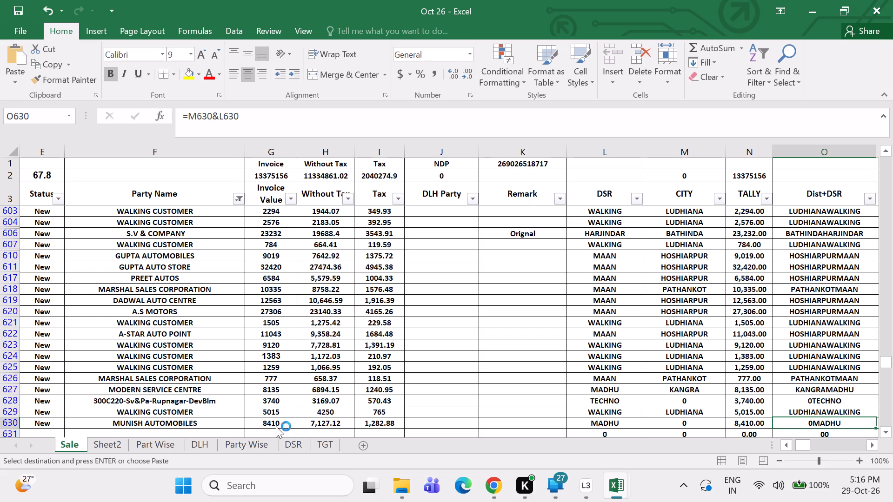
click(273, 421)
key(Down)
key(Left)
key(Left)
key(Left)
key(Left)
key(Left)
key(Left)
key(Left)
key(Left)
key(Left)
key(Left)
key(Left)
key(Left)
key(Left)
key(Left)
key(Left)
key(Left)
key(Left)
key(Left)
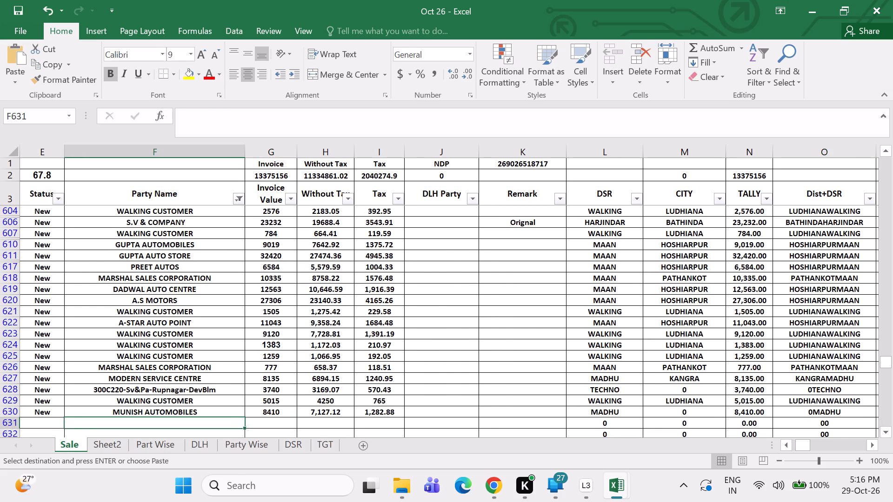
key(ctrl+alt+v)
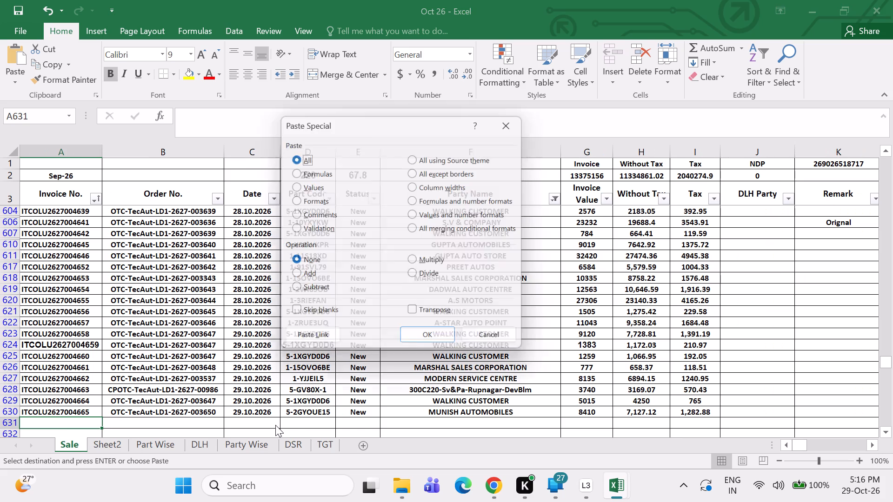
key(v)
key(Return)
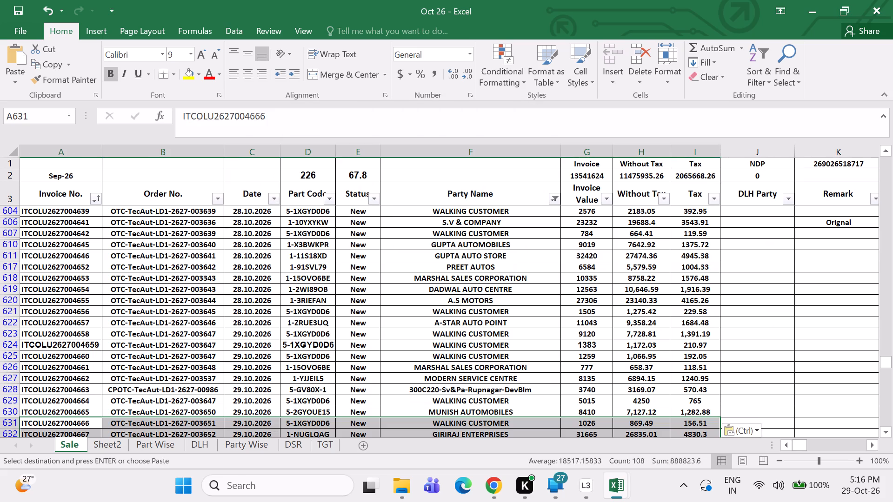
Set the DSR to MAAN for Giriraj Enterprises and Dhand Motor Store, and to MADHU for New Gurmeet Motors.
click(509, 427)
key(Right)
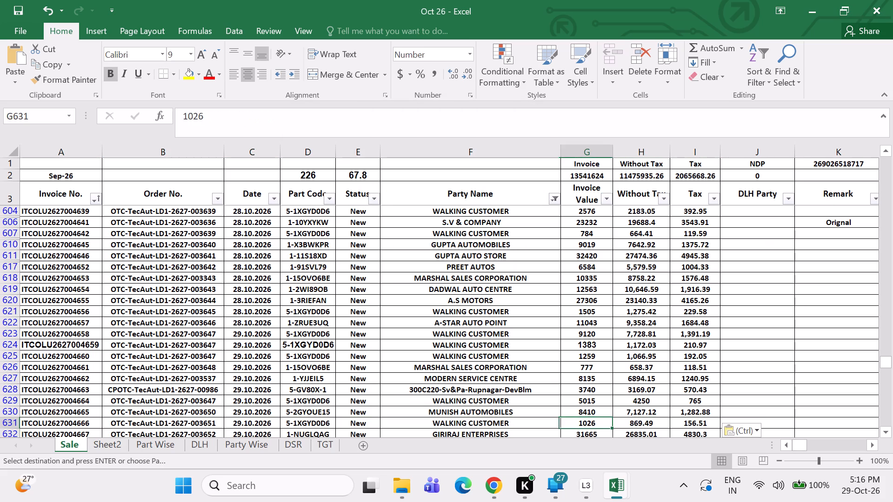
key(Right)
key(Right)
key(Right)
key(Right)
key(Right)
key(Down)
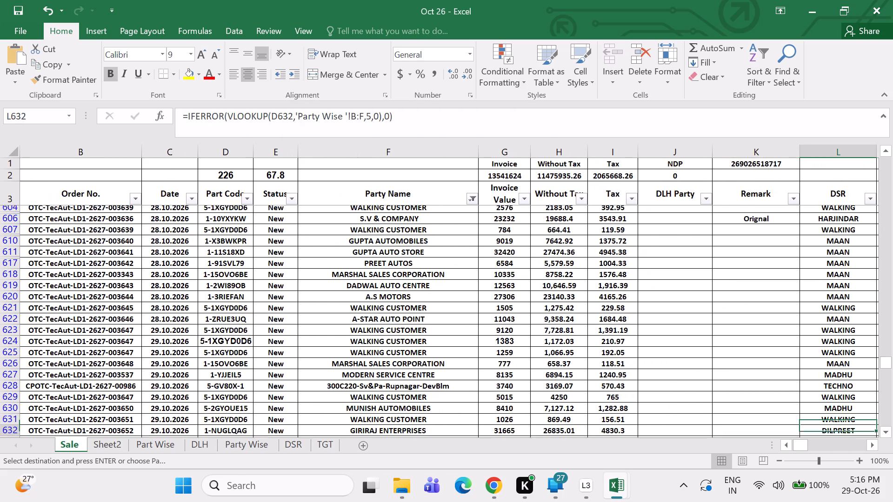
text(MAA)
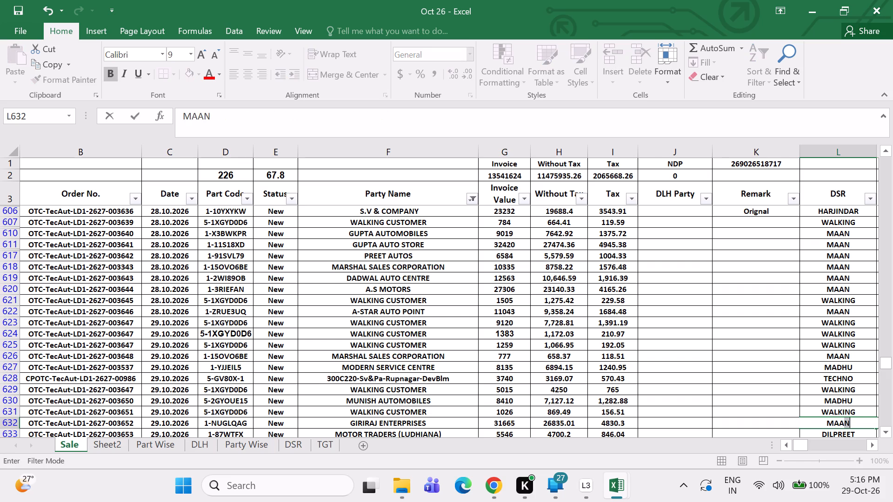
key(Down)
key(Down)
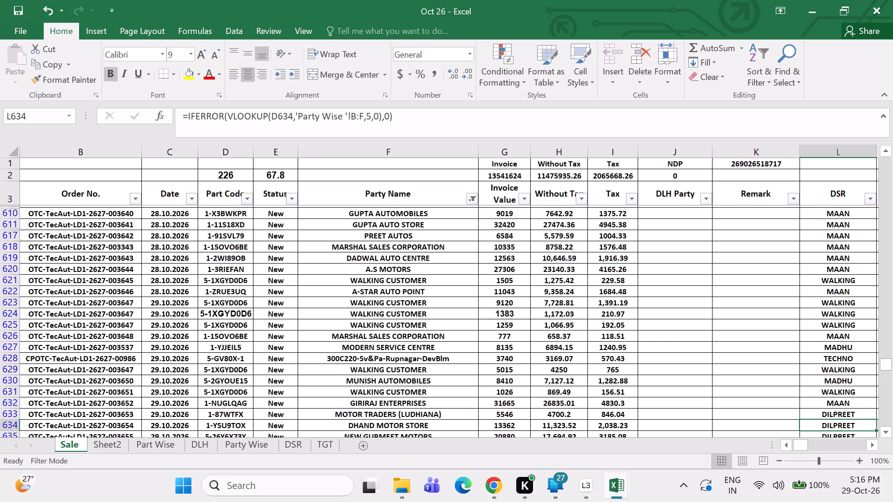
text(MAA)
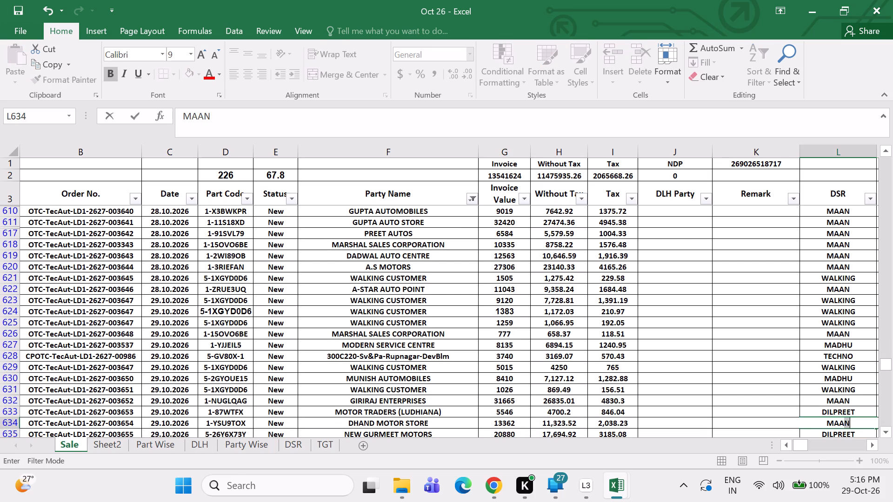
key(Down)
text(MADHU)
key(Down)
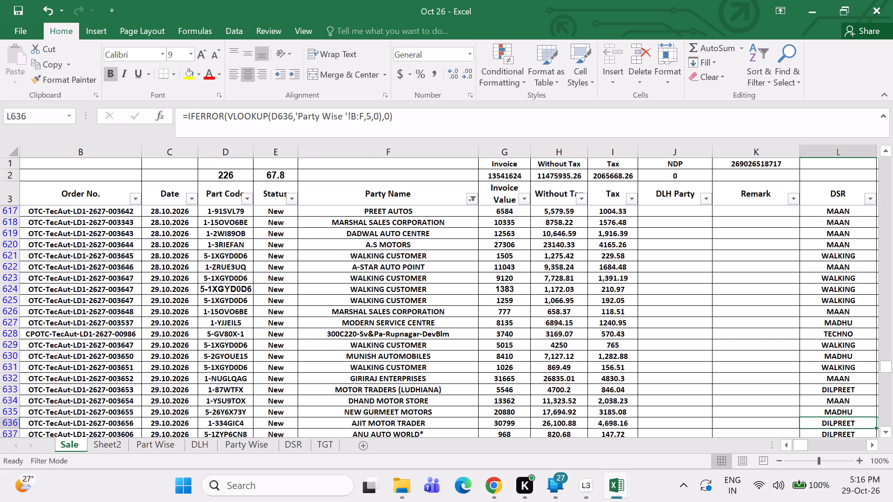
Set the DSR to MAAN for Ajit Motor Trader and Happy Motor Traders, and to DILPREET for Anu Auto World.
text(MAA)
key(Down)
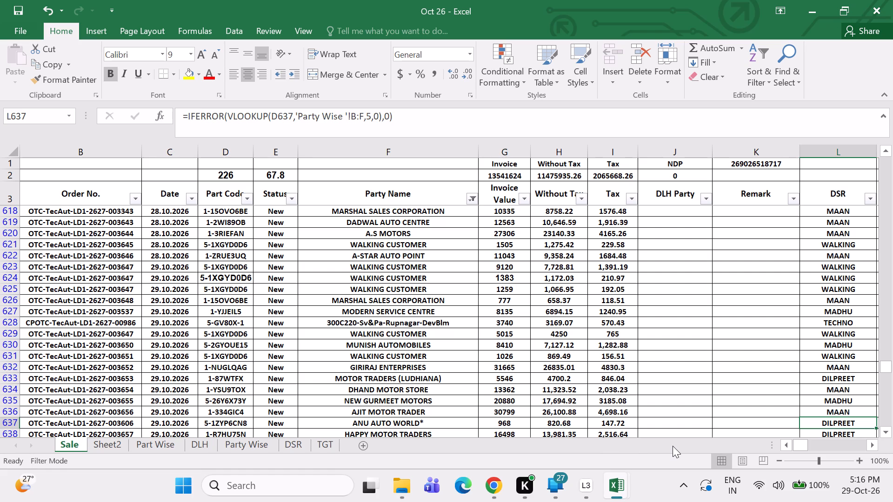
key(shift+d)
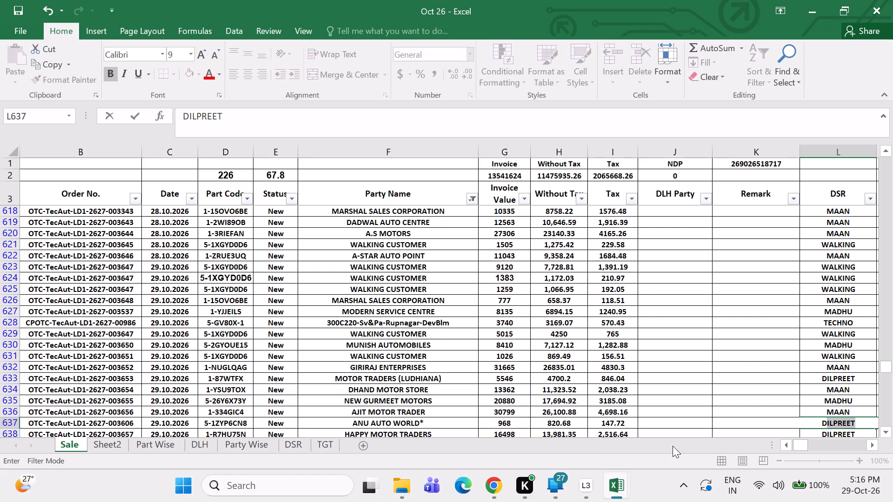
key(Down)
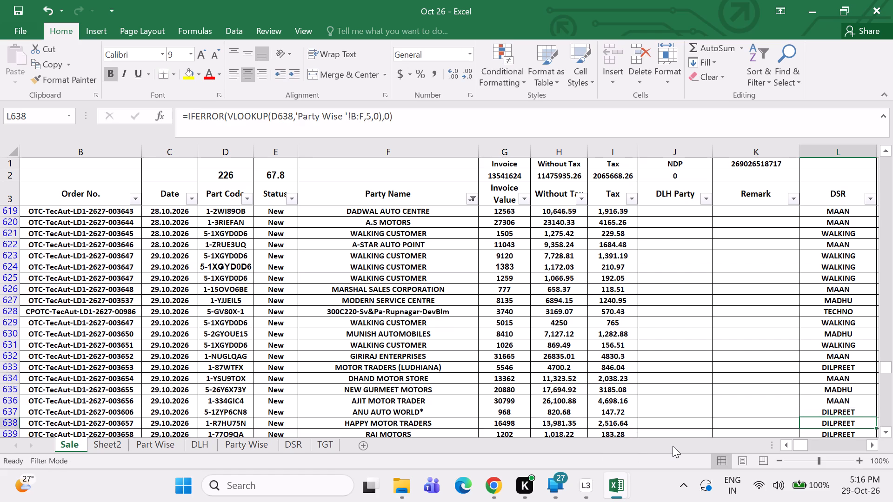
text(MAA)
key(Down)
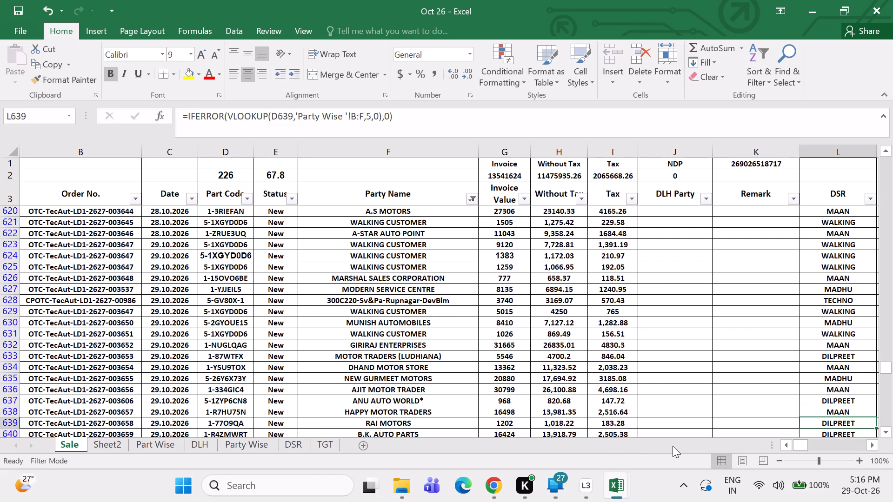
Set the DSR to MAAN for Hari Singh Motors and Hari Son Motor in rows 641 and 642.
key(Down)
key(Down)
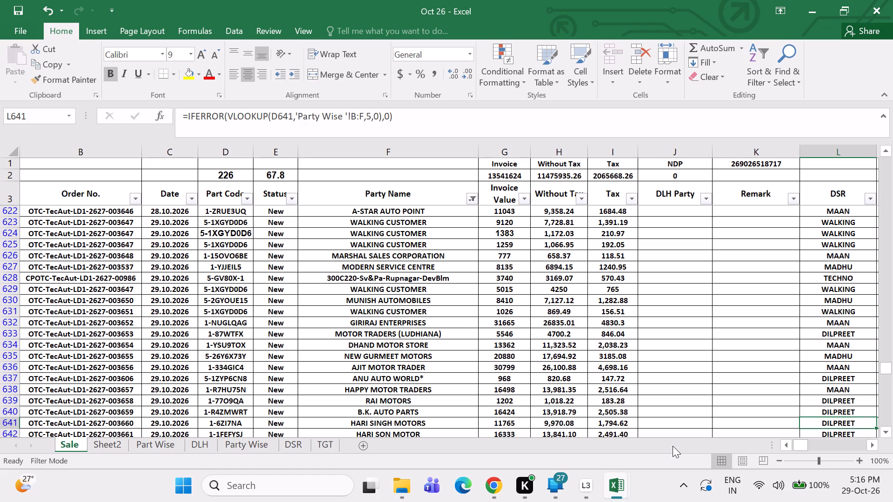
text(MAA)
key(Down)
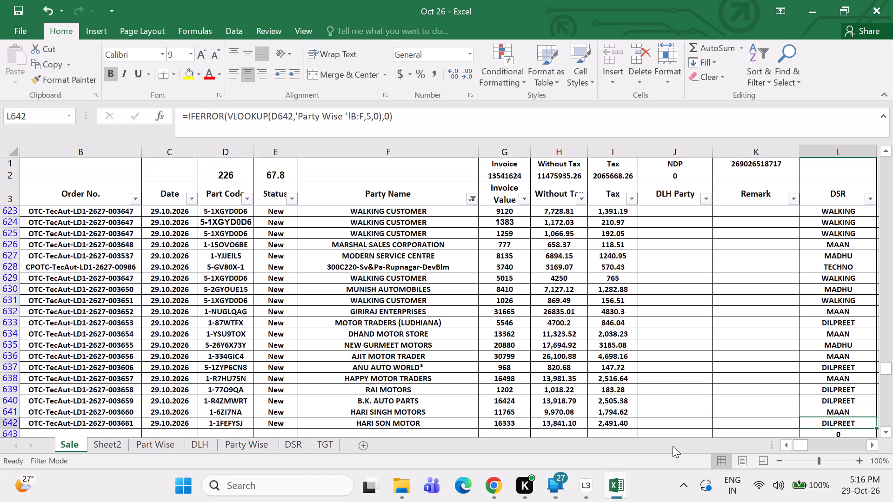
text(MAA)
key(Right)
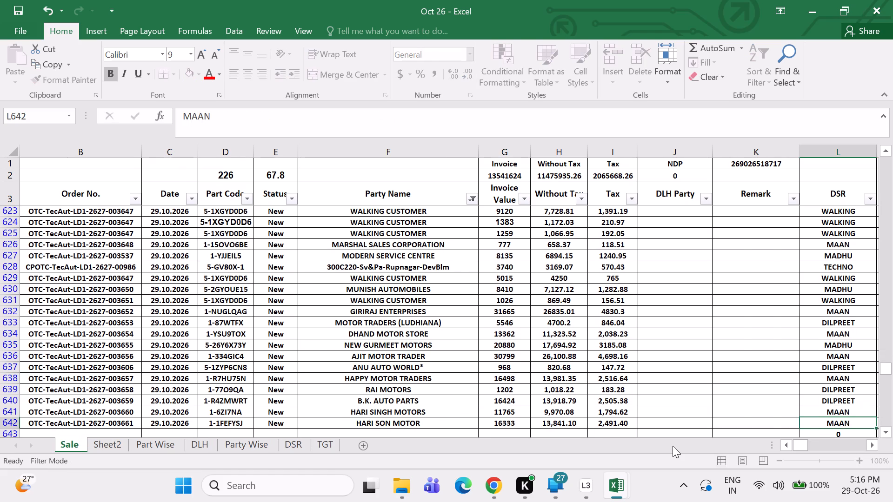
key(Right)
key(Right)
key(Right)
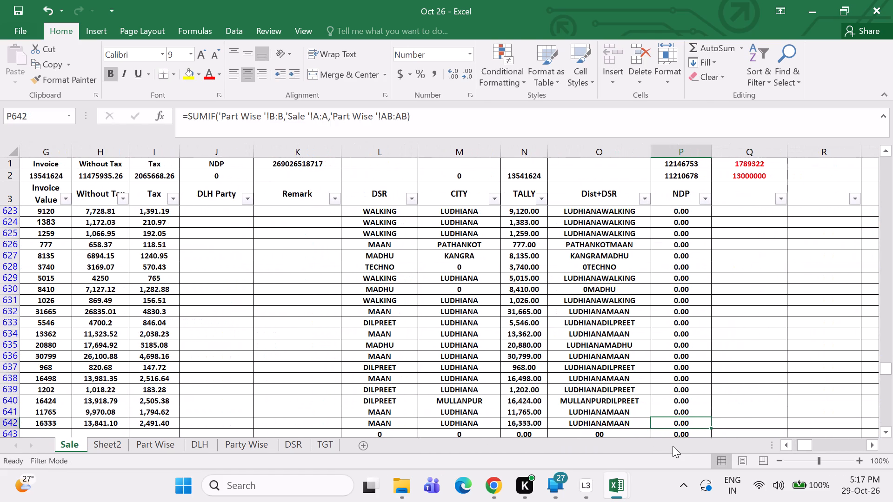
Filter the TYPE column on the DSR sheet to exclude the DLH type.
click(308, 441)
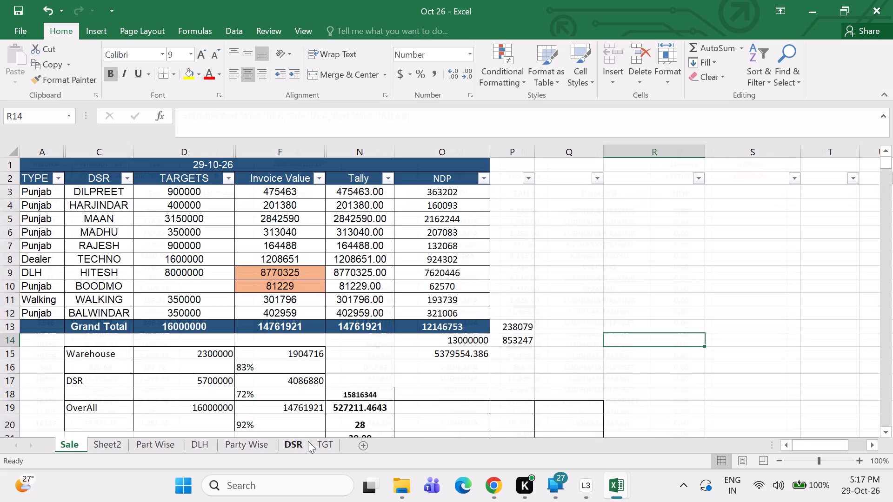
click(633, 336)
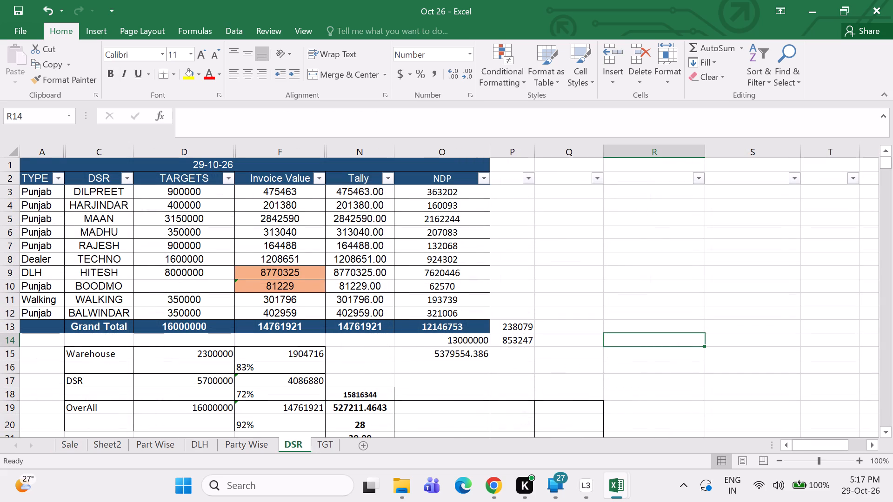
click(283, 323)
click(421, 346)
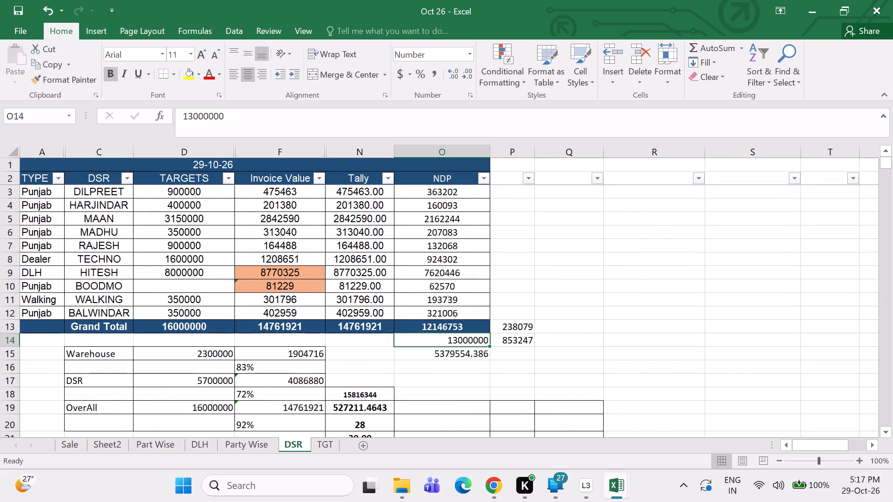
click(59, 182)
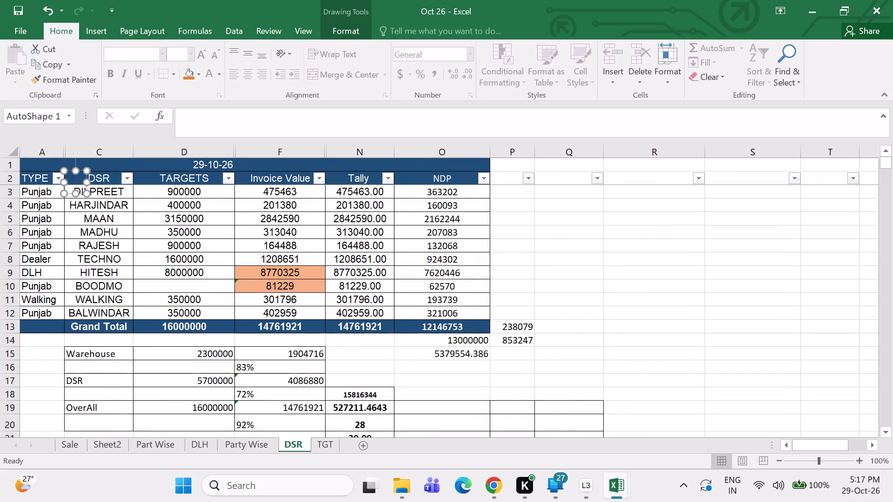
click(53, 181)
click(38, 335)
click(93, 387)
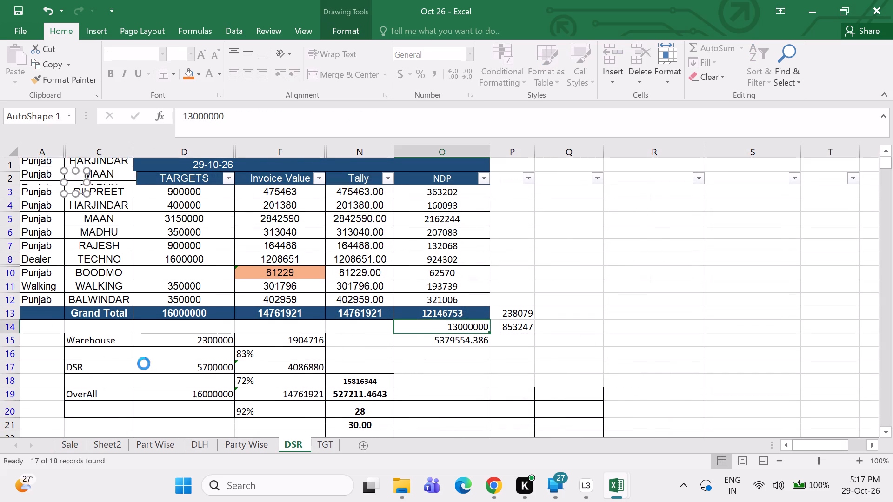
click(684, 339)
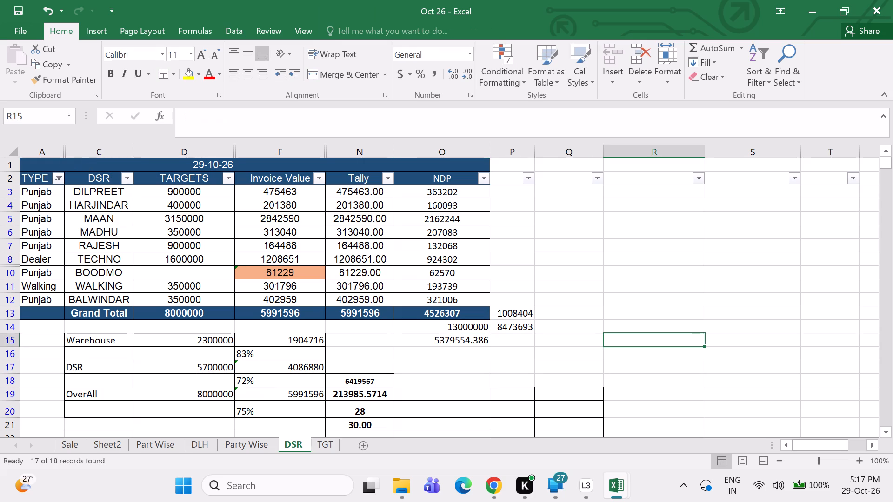
Widen column P slightly on the DSR sheet.
drag(535, 148, 546, 150)
click(612, 279)
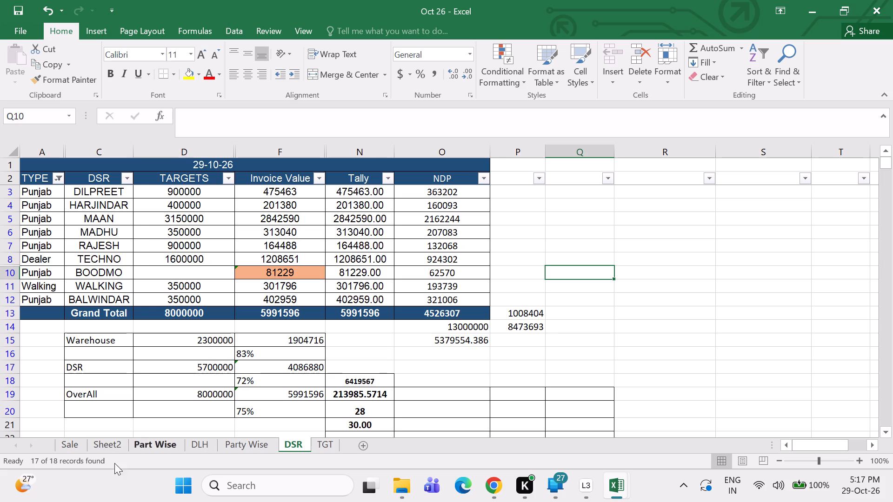
Set the font size of the entire Sale sheet to 8.
click(61, 442)
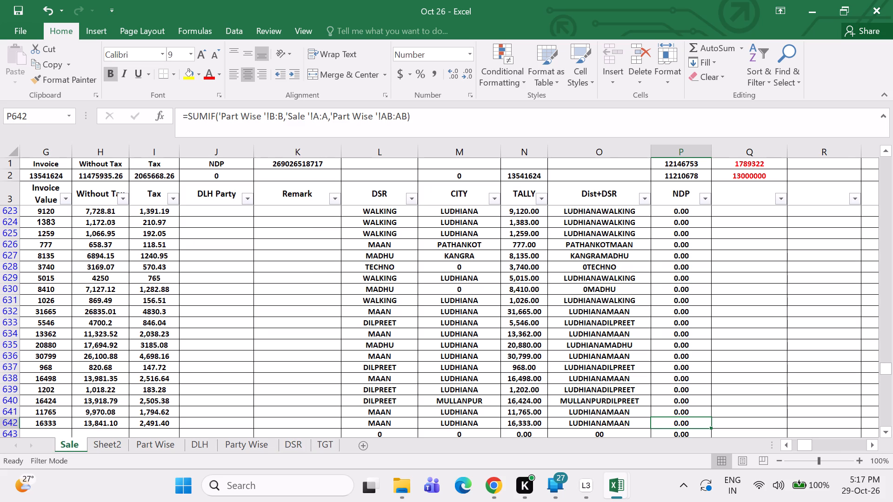
drag(811, 450, 753, 445)
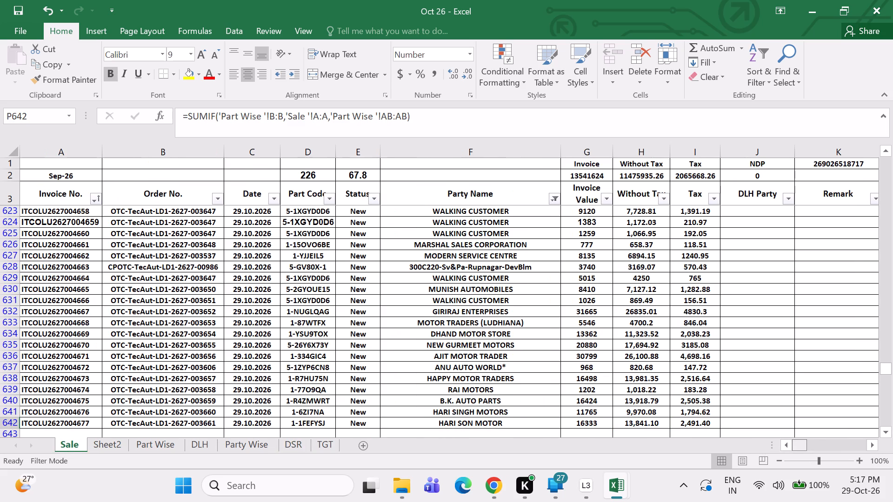
click(6, 153)
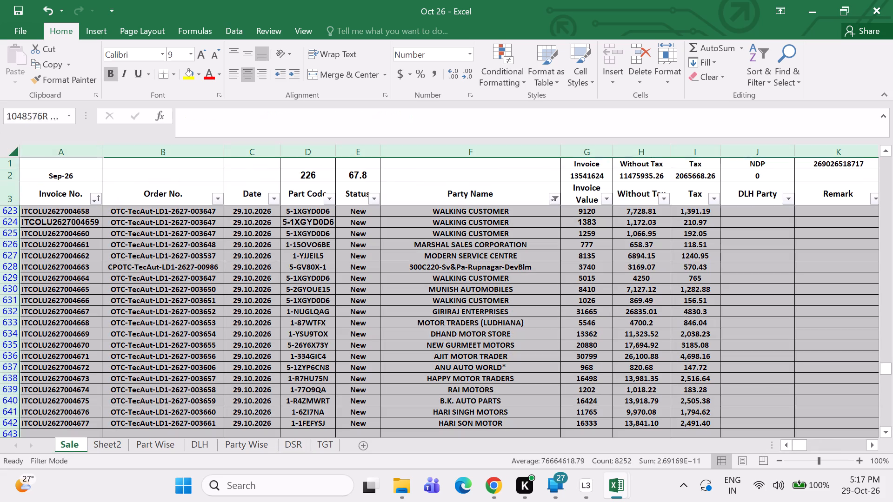
click(216, 59)
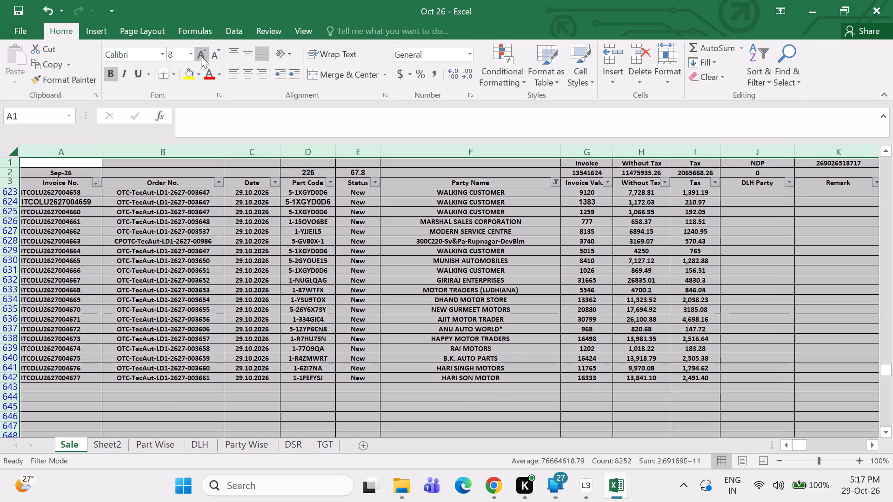
click(201, 56)
click(215, 56)
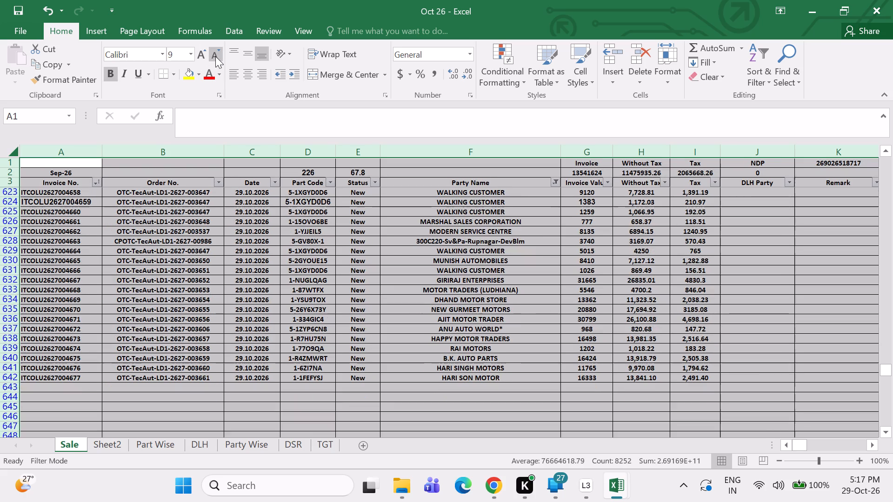
Try Agency FB on the entire Sale sheet, then apply Calibri to all its cells.
click(160, 55)
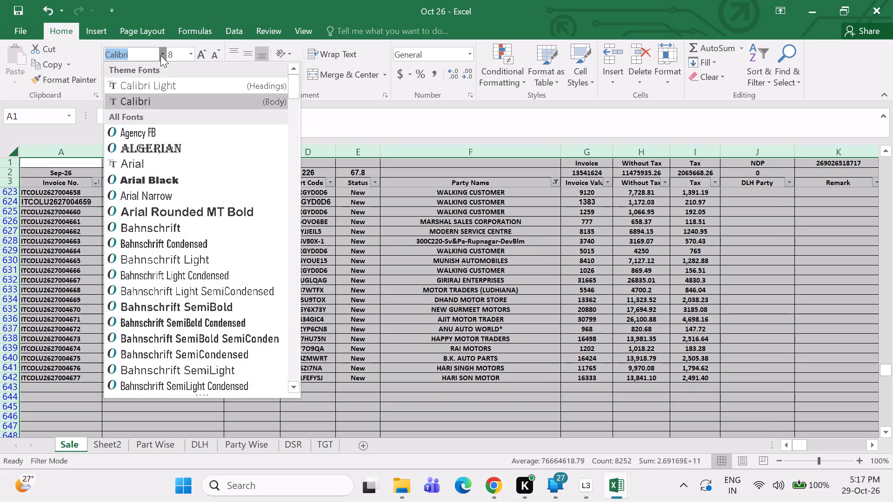
click(144, 132)
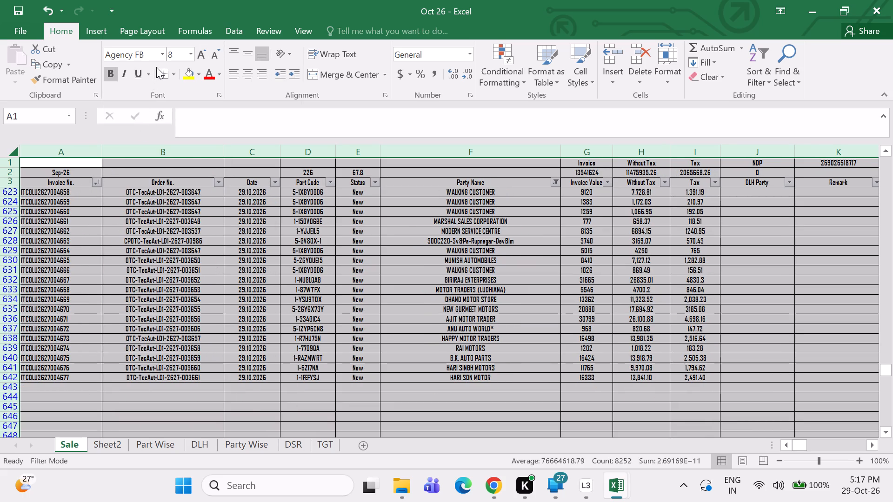
click(160, 55)
click(150, 96)
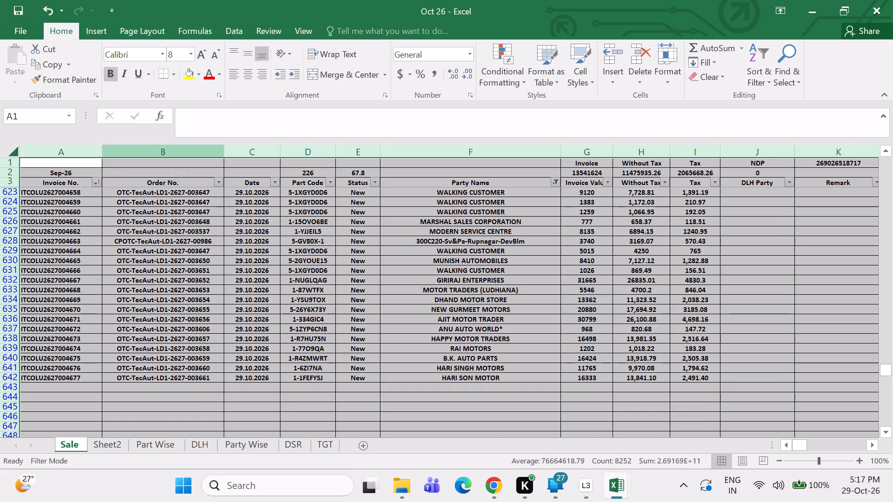
Look back through the reformatted invoice rows on the Sale sheet, from the newest entries to the early October ones.
scroll(280, 284, up, 6)
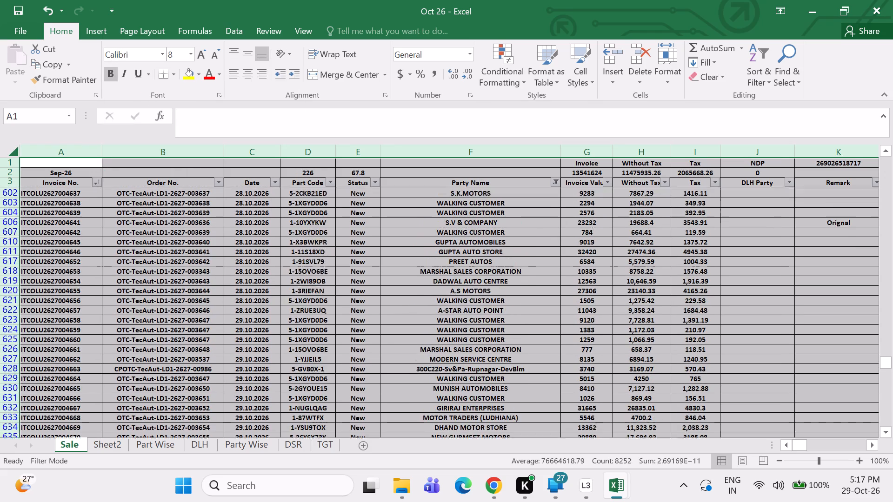
scroll(280, 284, up, 9)
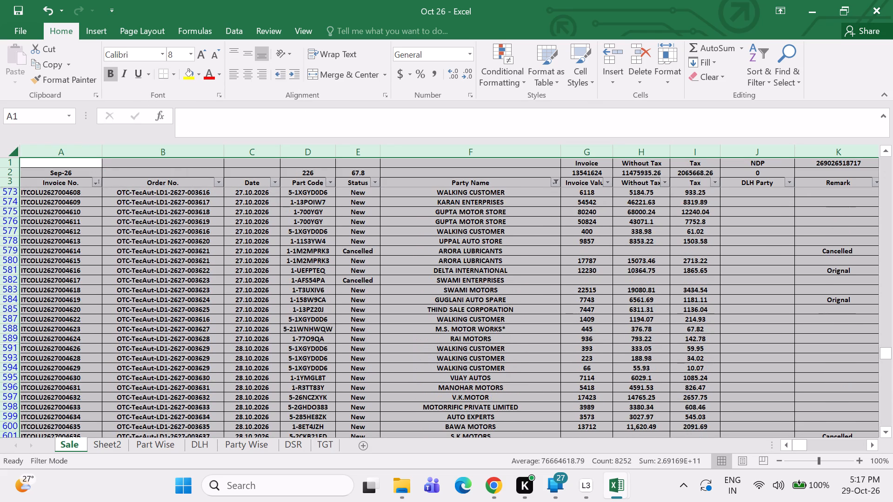
scroll(280, 288, down, 16)
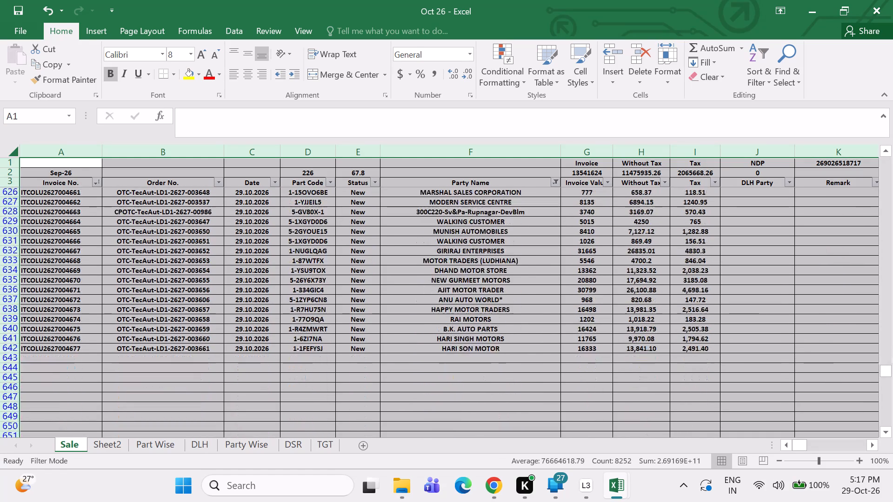
scroll(280, 288, up, 19)
scroll(278, 289, up, 14)
scroll(278, 289, up, 18)
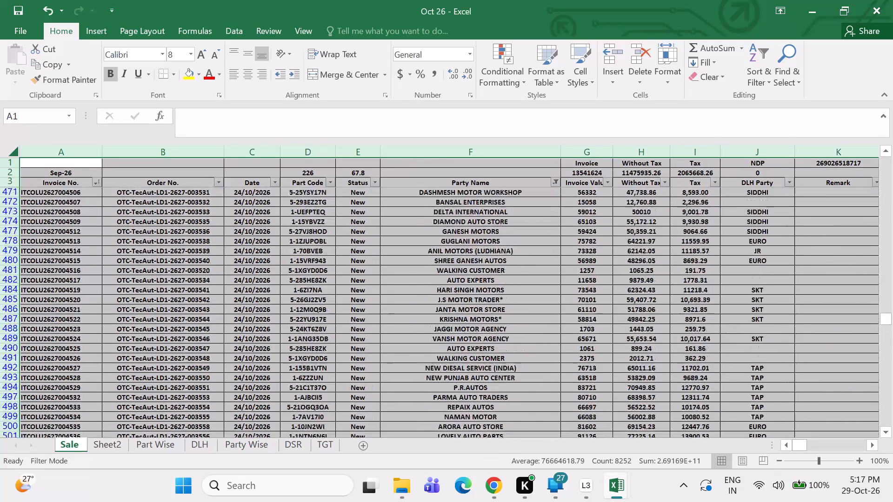
scroll(278, 289, up, 14)
scroll(278, 289, up, 20)
scroll(278, 289, up, 9)
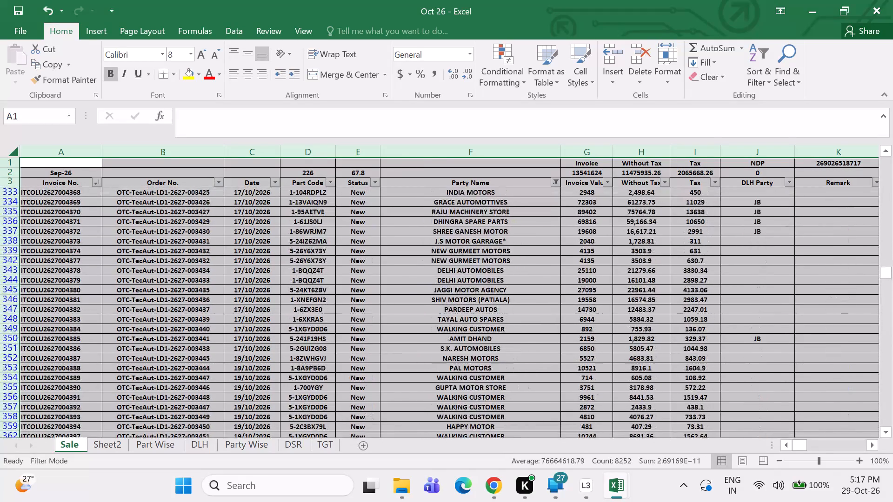
scroll(283, 292, up, 20)
scroll(283, 292, up, 20)
scroll(283, 292, up, 3)
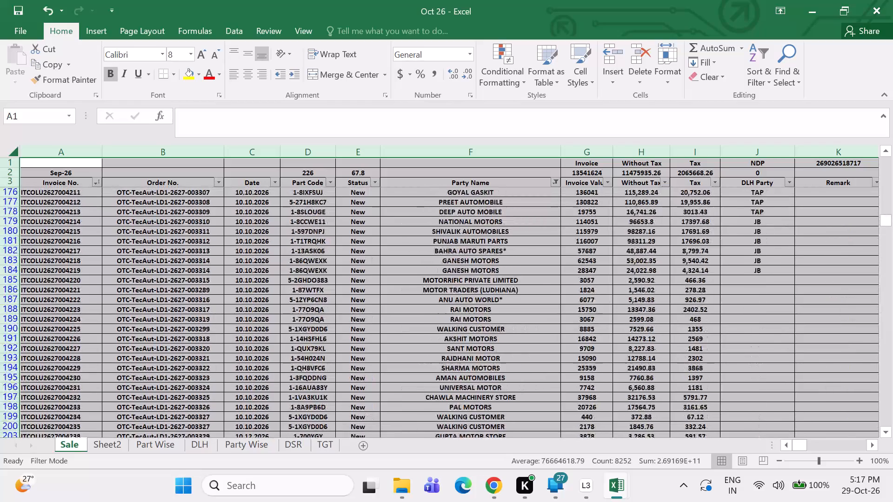
scroll(283, 292, up, 20)
scroll(283, 292, up, 2)
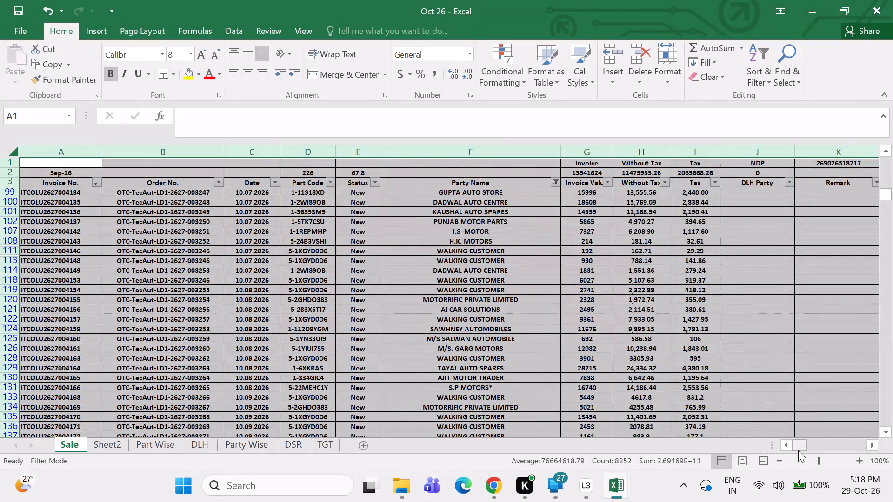
Filter the Sale sheet's NDP column to show only rows with a value of 0.00.
drag(798, 450, 814, 448)
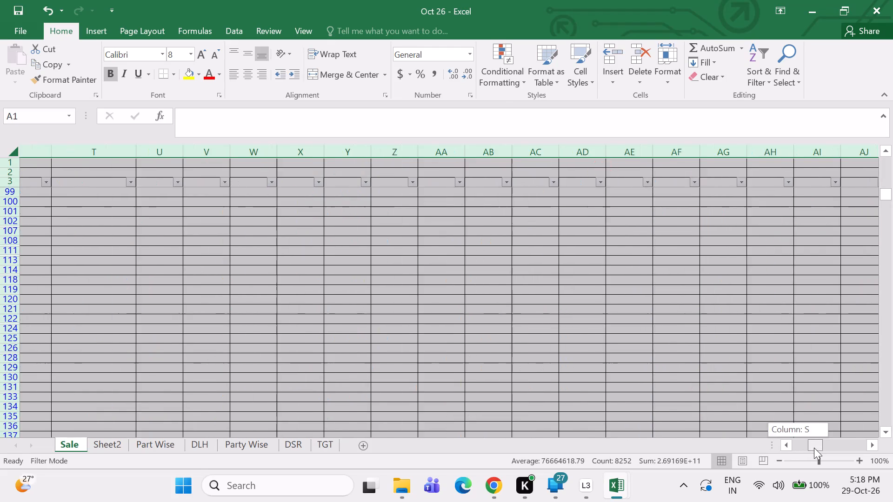
drag(814, 448, 807, 450)
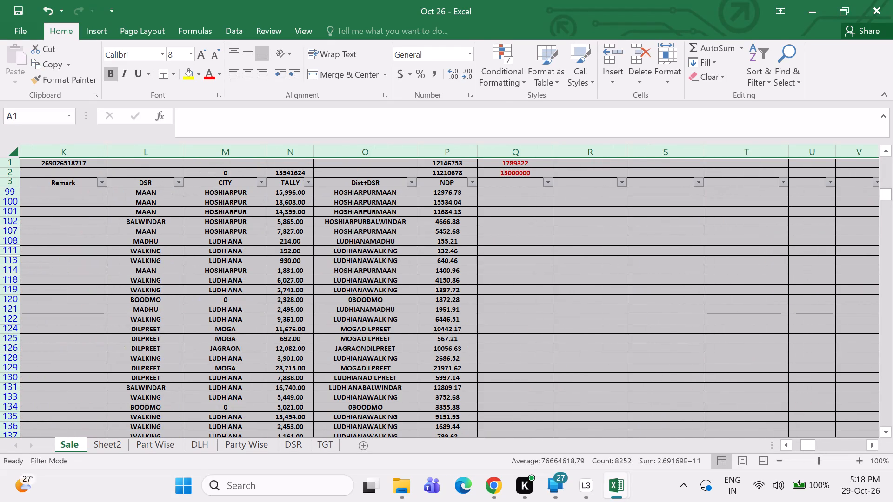
click(475, 186)
click(351, 319)
click(335, 330)
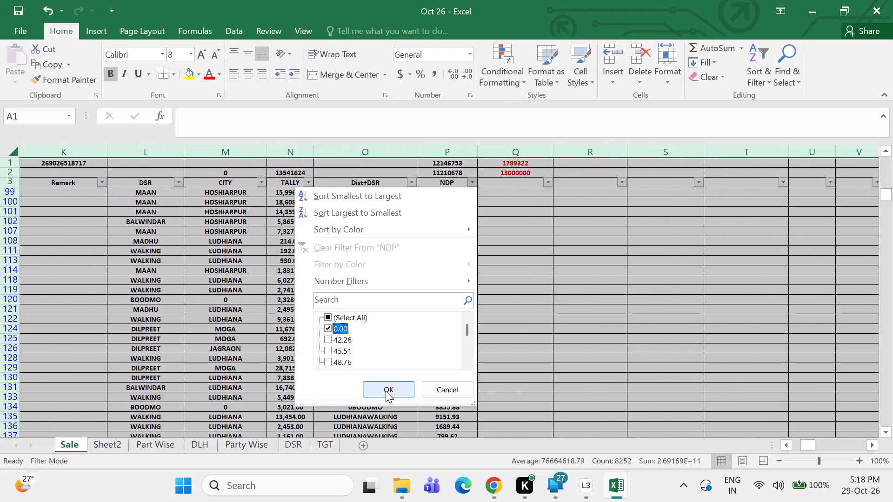
click(386, 391)
Examine the invoice numbers, statuses, parties and remarks of the rows with zero NDP.
click(361, 336)
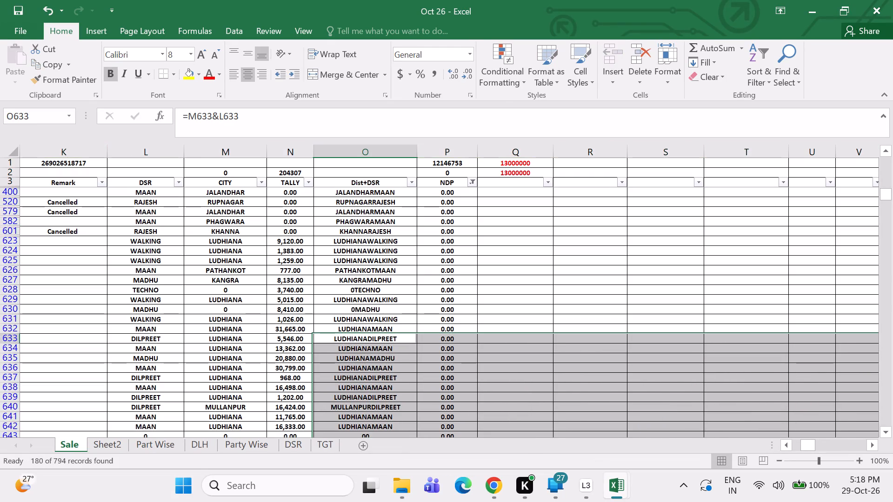
key(Left)
key(Left)
key(Left)
key(Left)
key(Left)
key(Left)
key(Left)
key(Left)
key(Left)
key(Left)
key(Left)
key(Left)
key(Left)
key(Left)
key(Left)
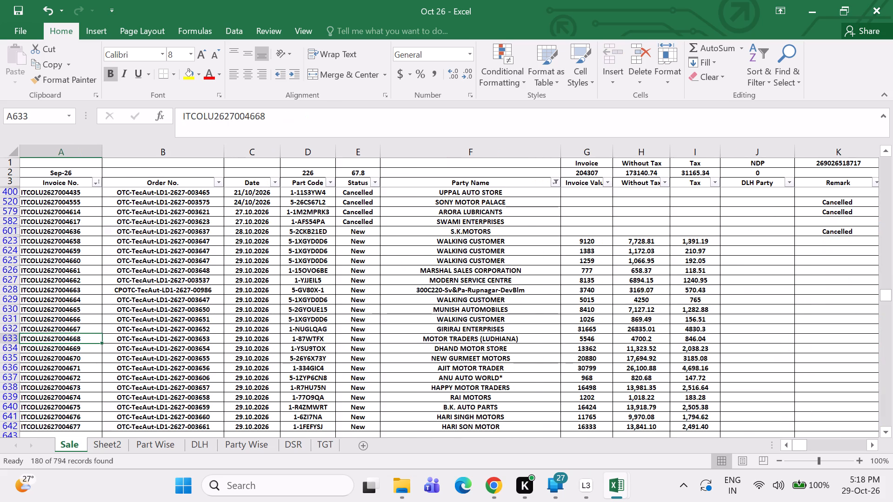
scroll(376, 273, up, 5)
key(Right)
key(Right)
key(Right)
key(Right)
key(Right)
key(Right)
key(Right)
key(Right)
key(Right)
key(Right)
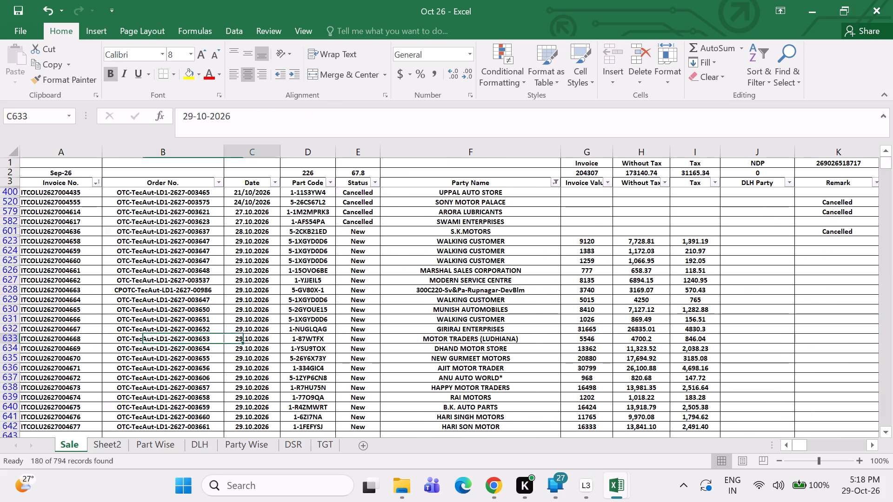
Fill the Cancelled remark from cell K601 upward through the filtered rows to K400.
click(739, 231)
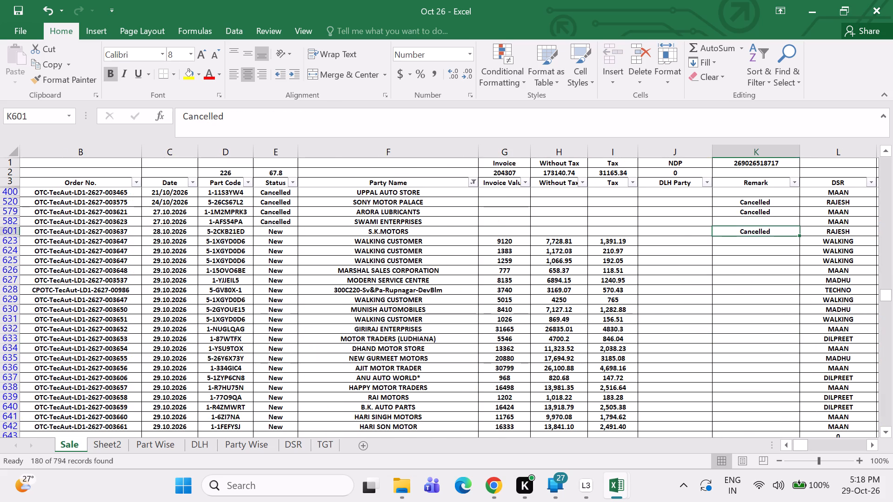
drag(800, 235, 789, 192)
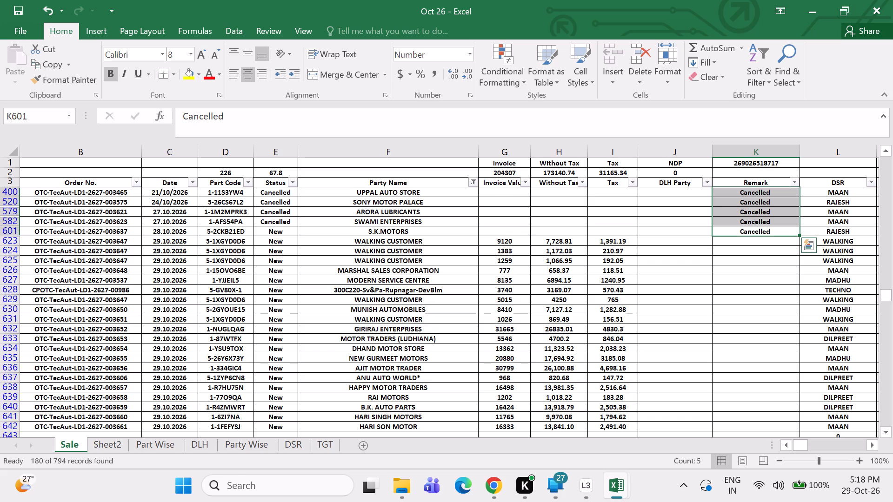
Reset the Sale sheet's NDP column filter to include all values.
scroll(750, 266, down, 1)
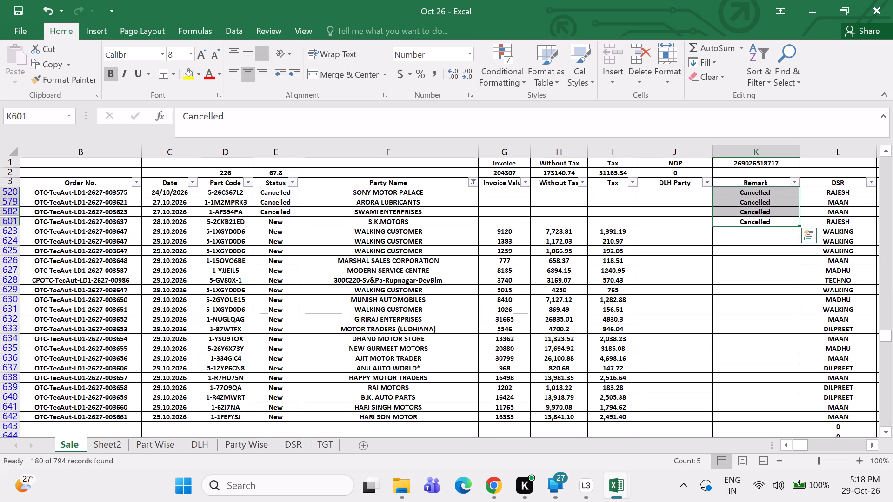
scroll(750, 266, down, 2)
scroll(750, 266, up, 8)
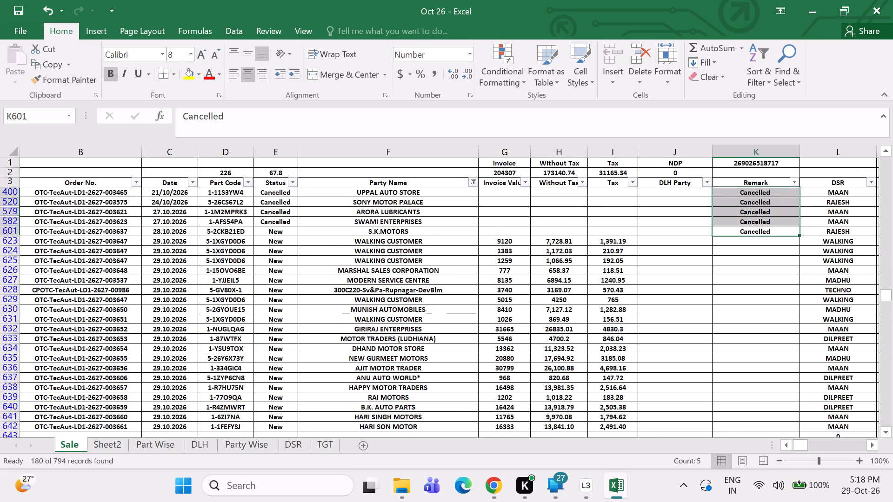
click(760, 249)
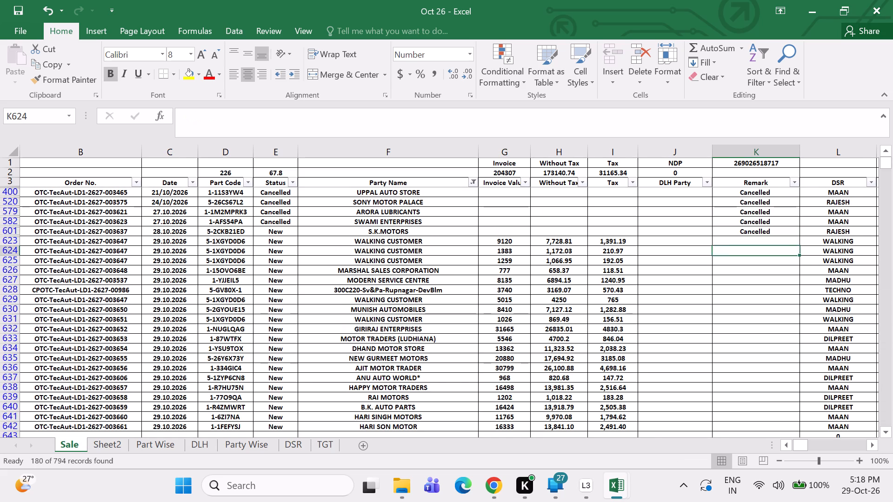
key(Right)
key(Right)
key(Right)
key(Right)
key(Right)
key(Right)
key(Right)
key(Right)
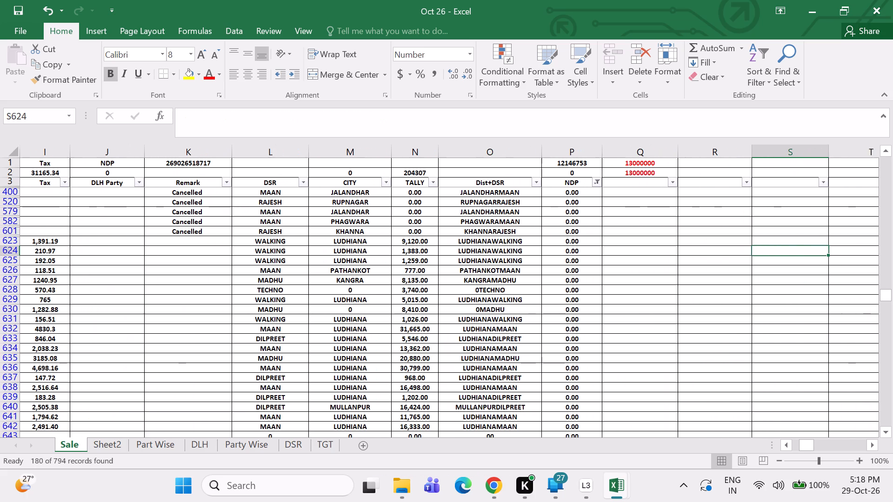
click(601, 185)
click(466, 320)
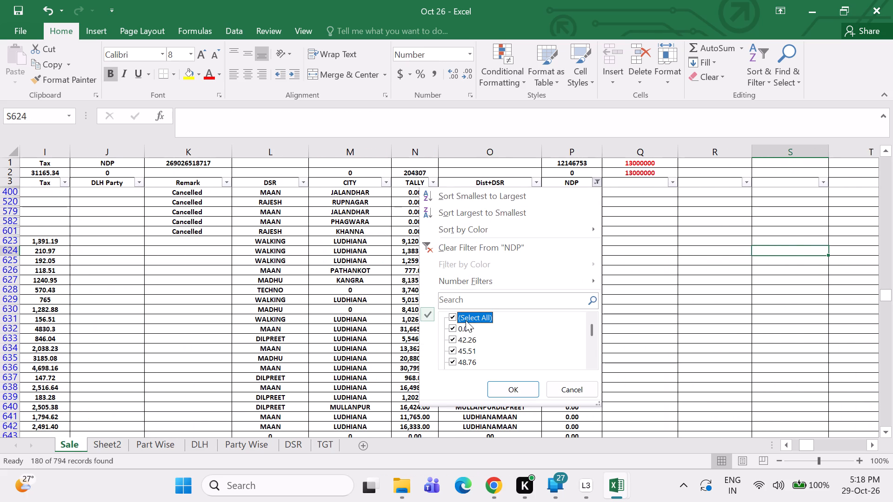
click(502, 385)
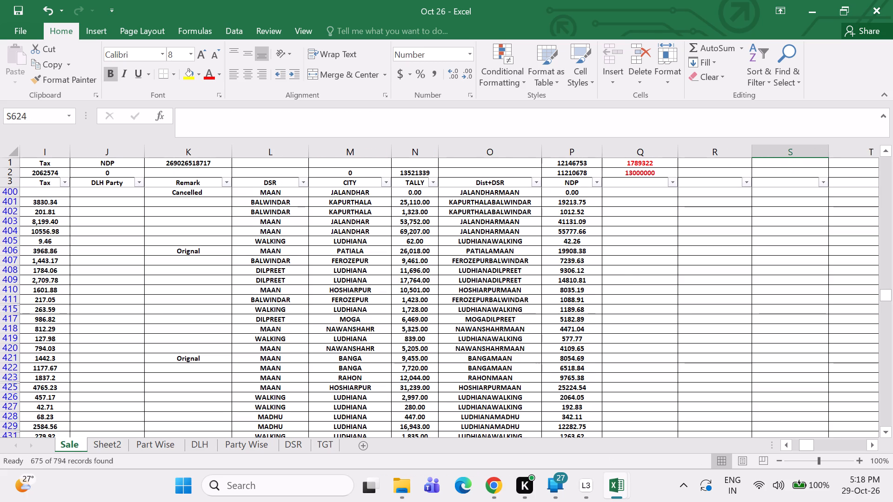
Remove all filters from the Sale sheet and reapply fresh filters to header row 3.
click(12, 183)
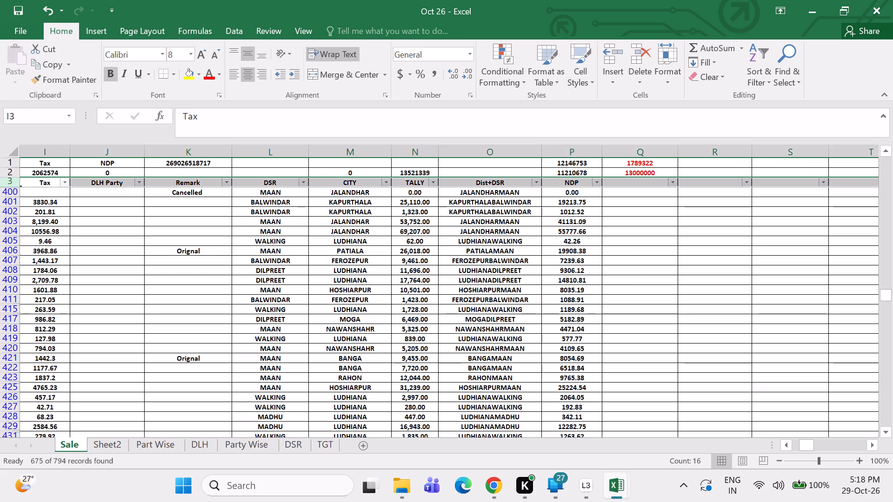
click(749, 72)
click(768, 153)
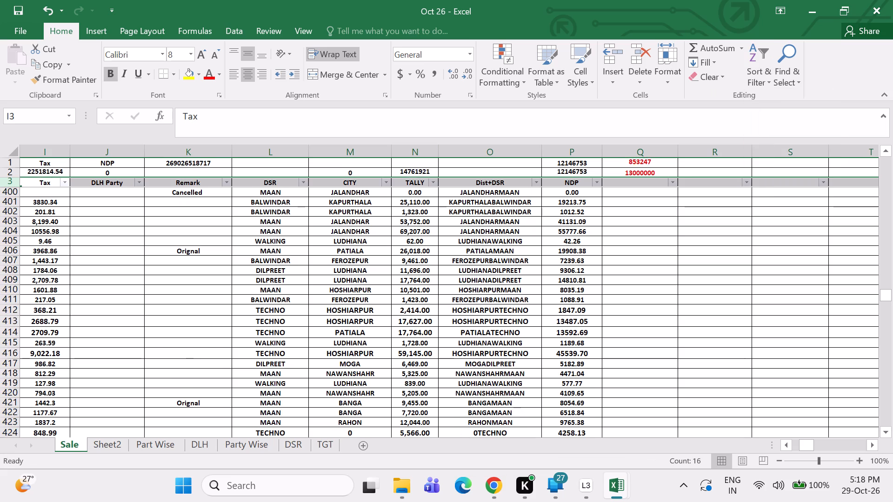
click(726, 231)
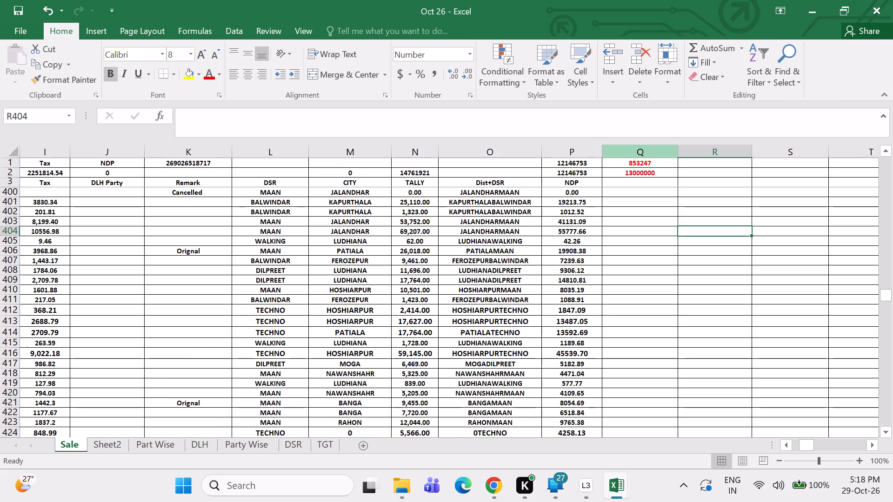
click(7, 184)
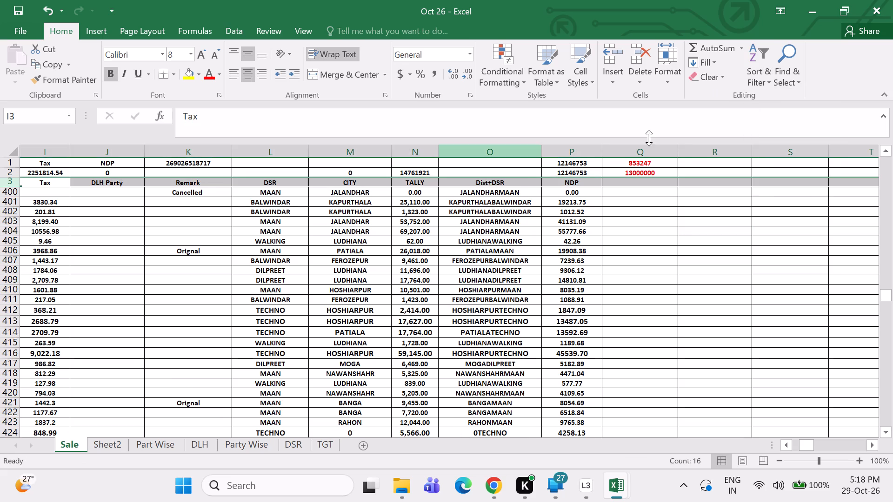
click(758, 69)
click(775, 150)
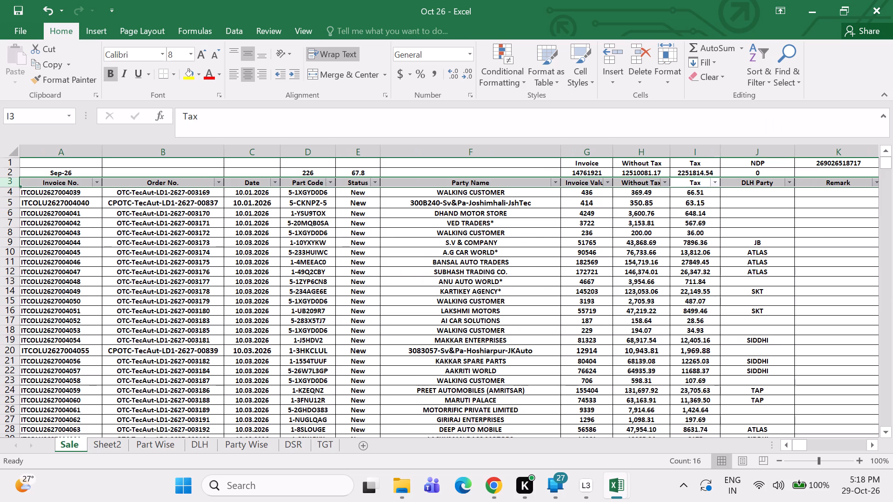
click(730, 237)
Filter the Sale sheet's NDP column to show only rows with a value of 0.00.
click(713, 178)
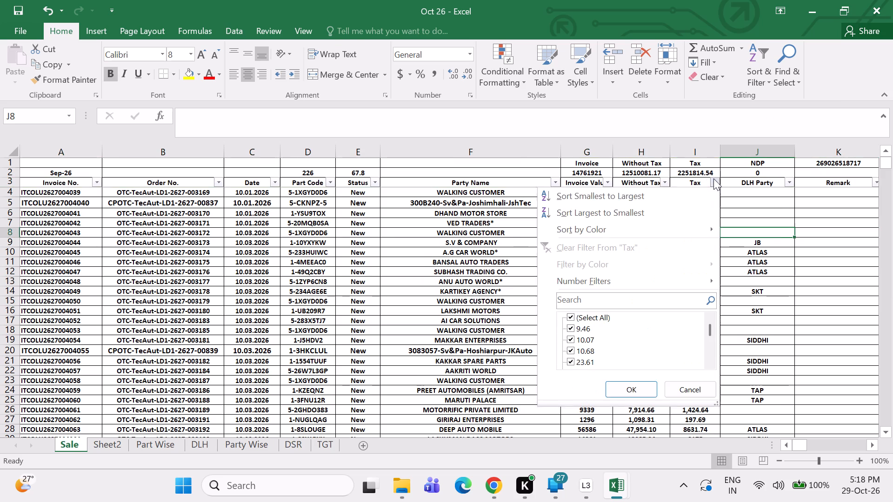
click(849, 305)
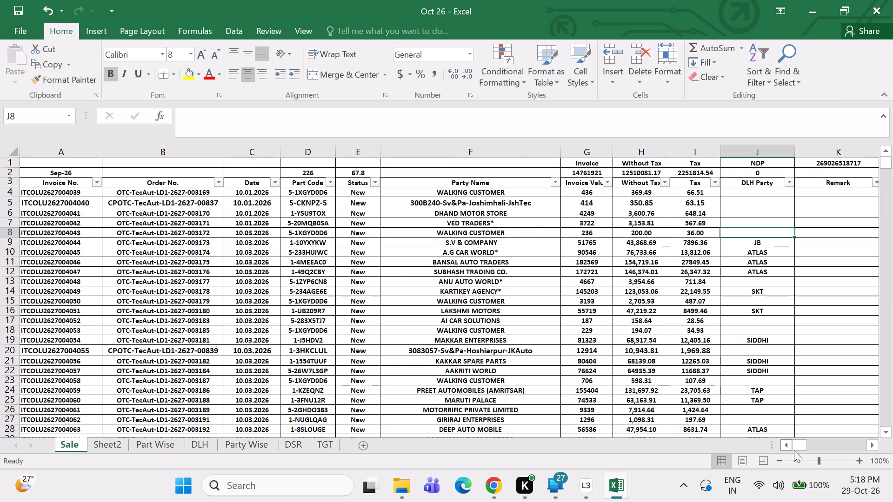
drag(801, 444, 808, 447)
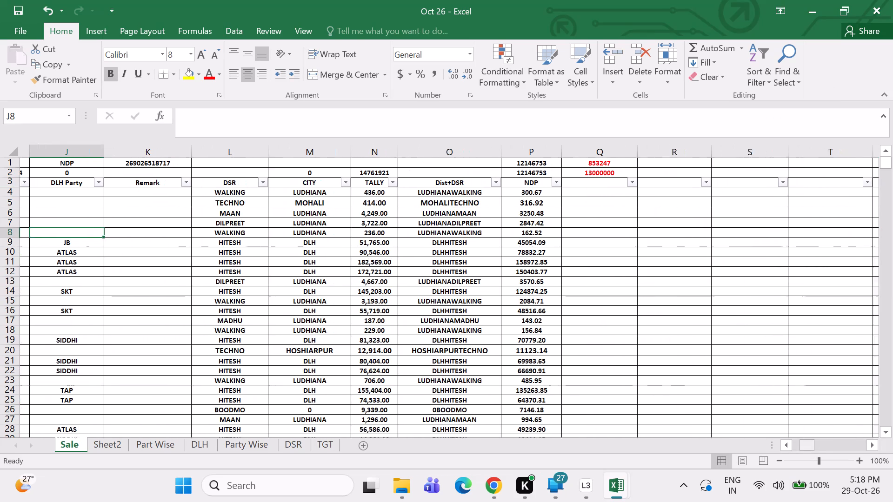
click(548, 182)
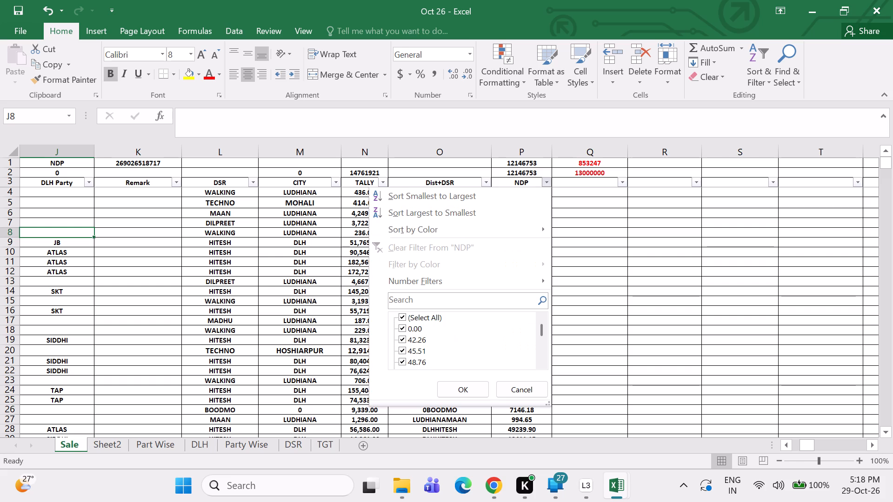
click(424, 317)
click(411, 335)
click(409, 340)
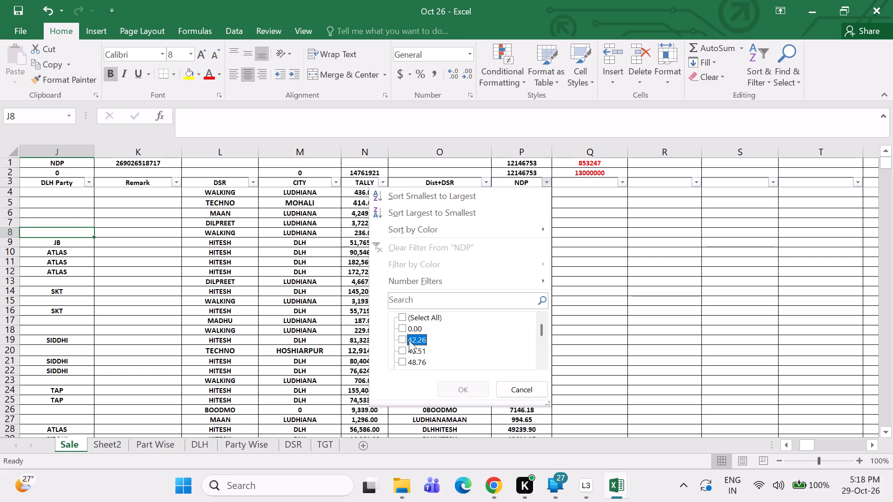
click(406, 330)
click(444, 386)
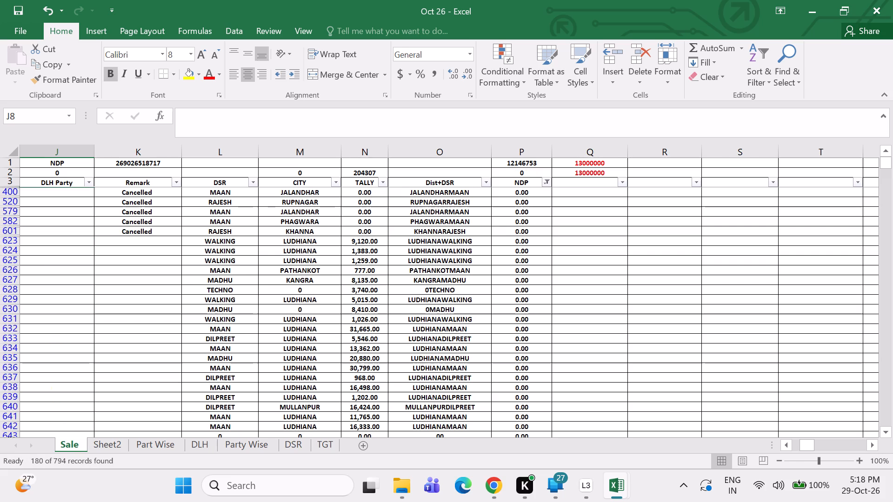
Examine the zero-NDP rows across the invoice, party, remark and DSR columns.
click(633, 267)
key(Left)
key(Left)
key(Left)
key(Left)
key(Left)
key(Left)
key(Left)
key(Left)
key(Left)
key(Left)
key(Left)
key(Left)
key(Left)
key(Left)
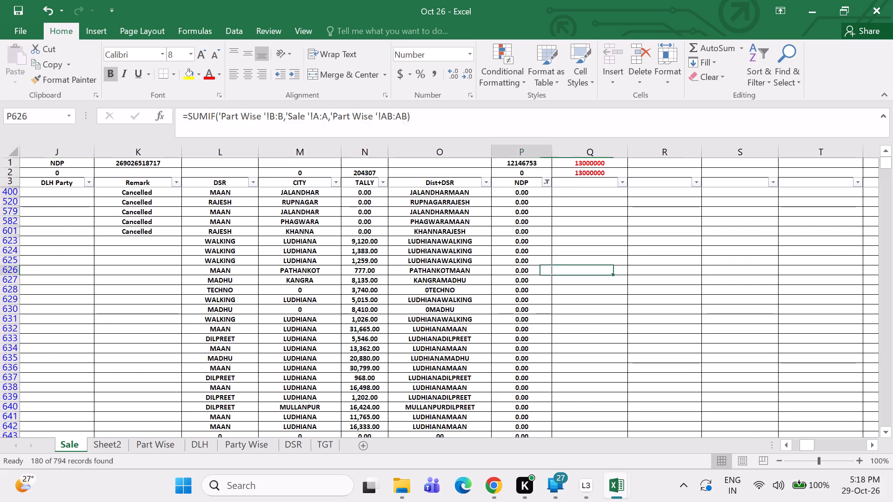
key(Right)
key(Right)
key(Right)
key(Right)
key(Right)
key(Right)
key(Right)
key(Right)
key(Right)
key(Right)
key(Right)
key(Right)
key(Right)
key(Right)
key(Right)
key(Right)
key(Right)
key(Right)
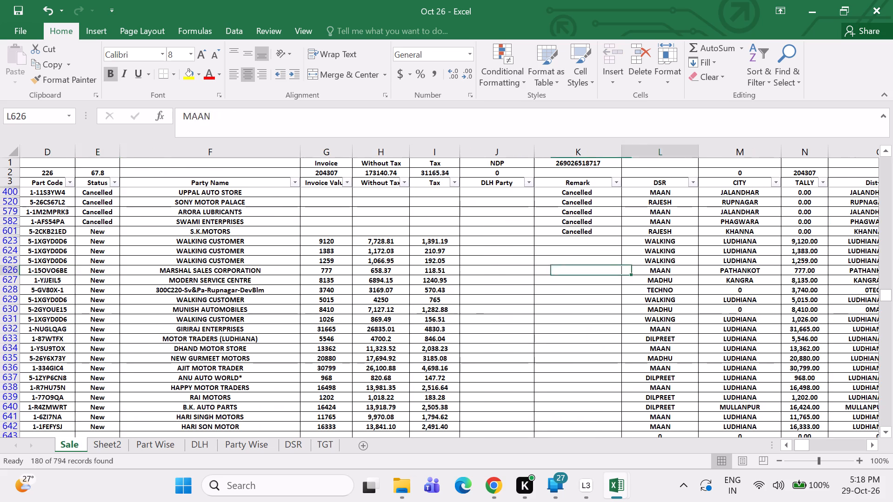
Restore all values in the NDP column filter so every Sale row is shown.
click(385, 182)
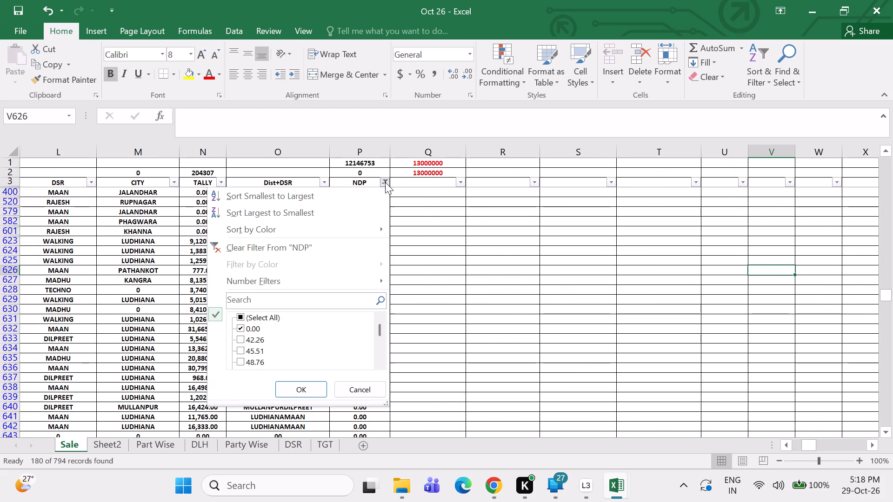
click(260, 316)
click(289, 386)
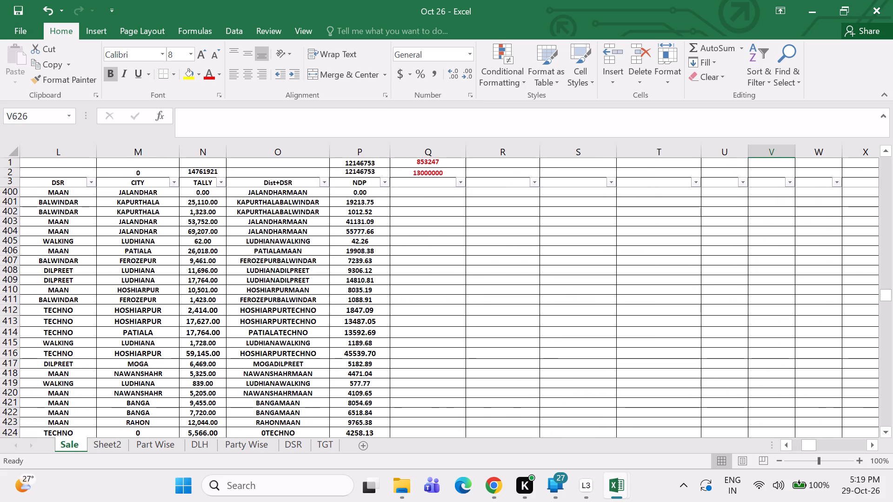
Save the Oct 26 workbook.
click(607, 302)
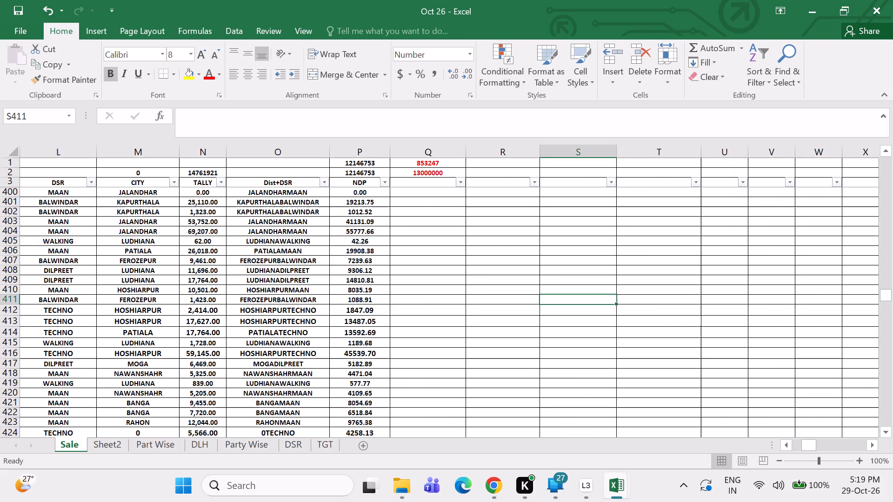
key(ctrl+s)
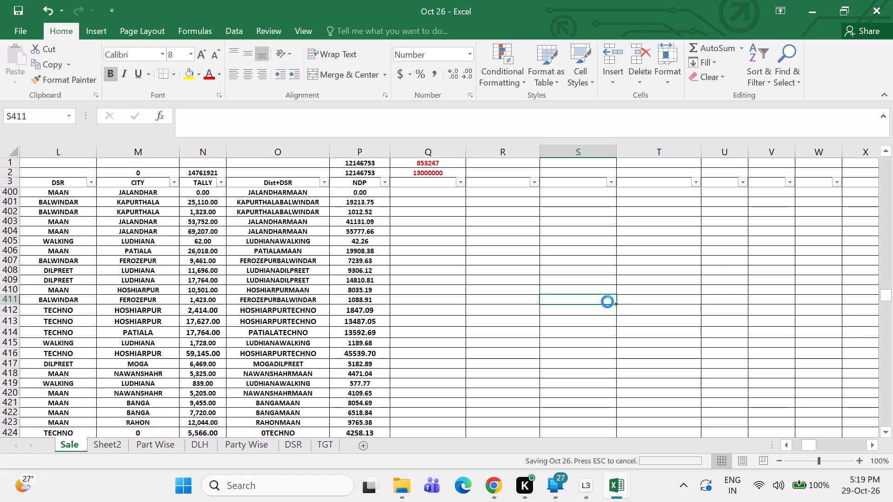
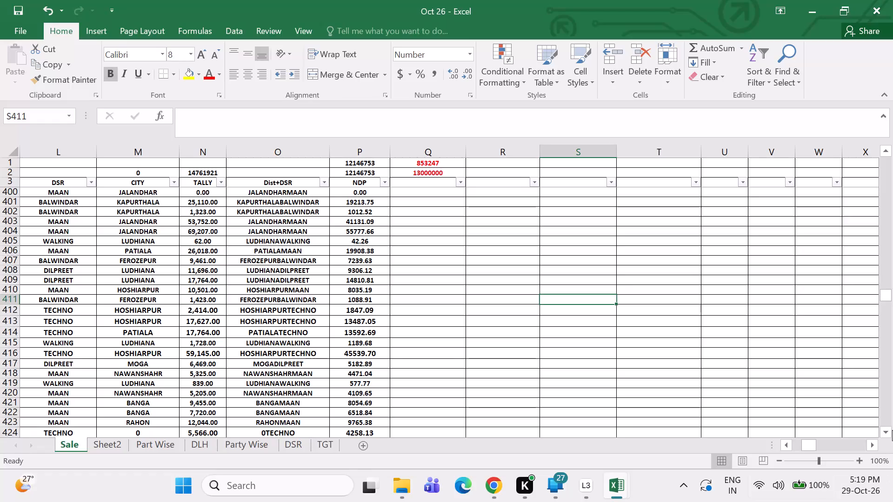
Close the Oct 26 workbook.
click(866, 416)
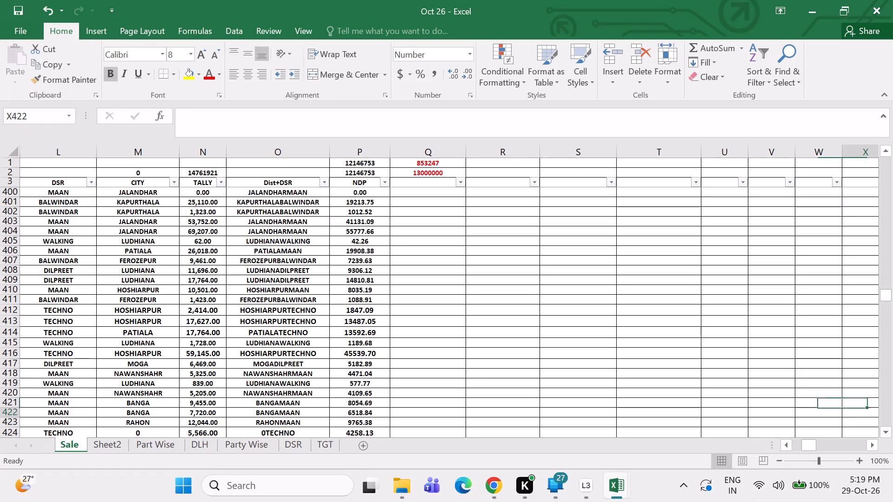
click(882, 3)
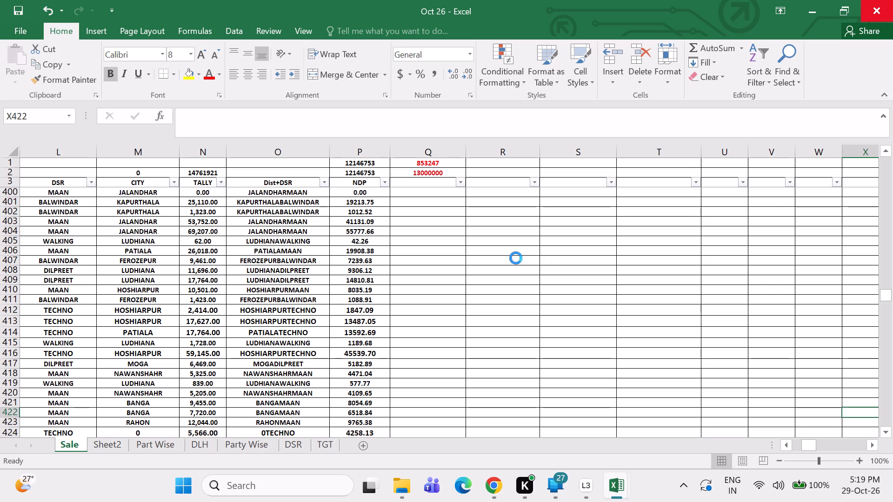
Close the exported invoice file output (47).csv without saving its changes.
click(692, 244)
click(882, 3)
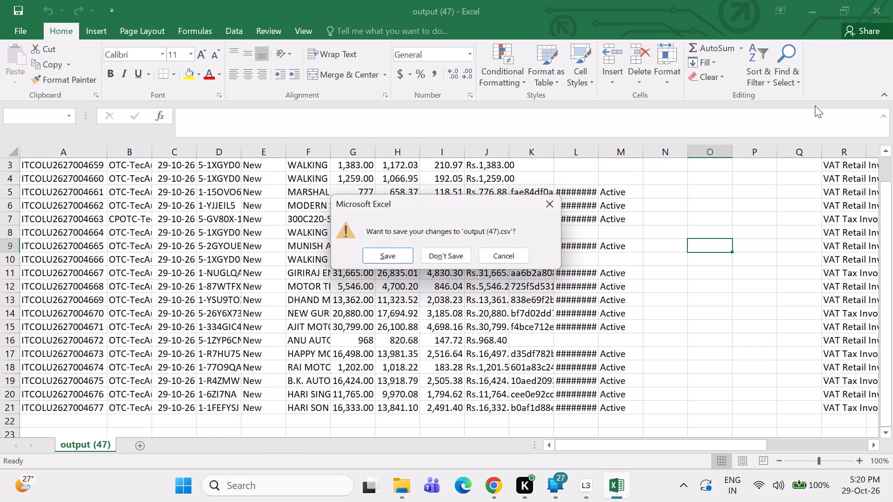
click(436, 261)
Close the File Explorer window showing the OCT-26 folder.
click(506, 345)
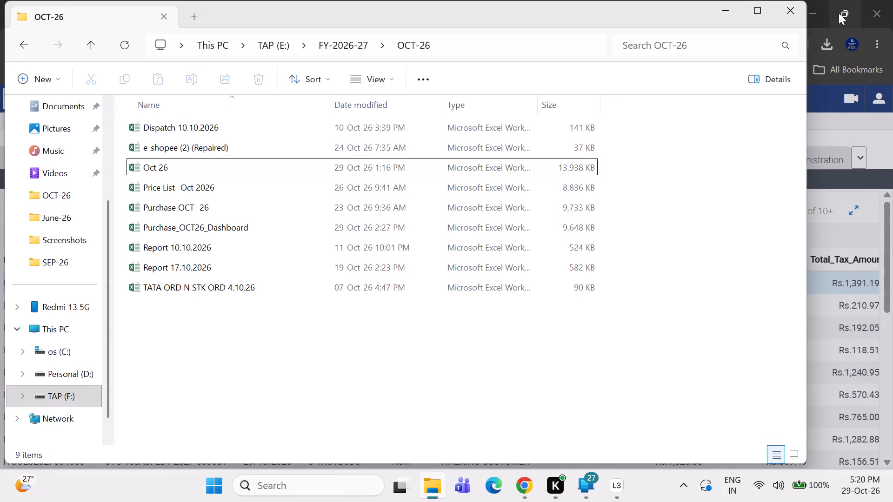
click(793, 8)
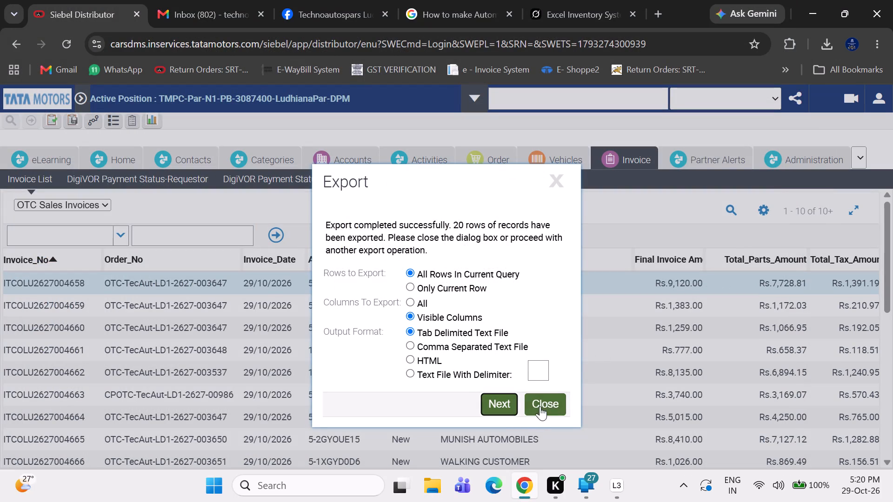
Dismiss the Export dialog over the OTC Sales Invoices list in the Siebel Distributor page in Chrome.
click(540, 406)
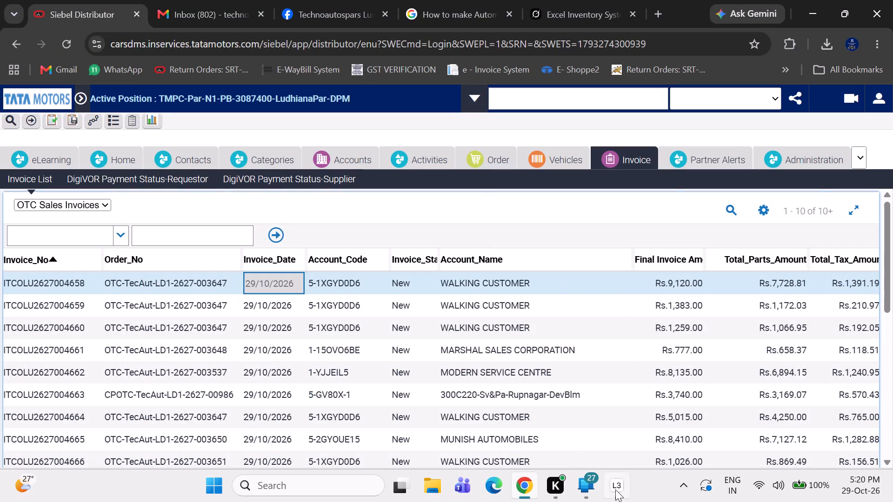
Switch to the Loggy3 recorder window.
click(615, 489)
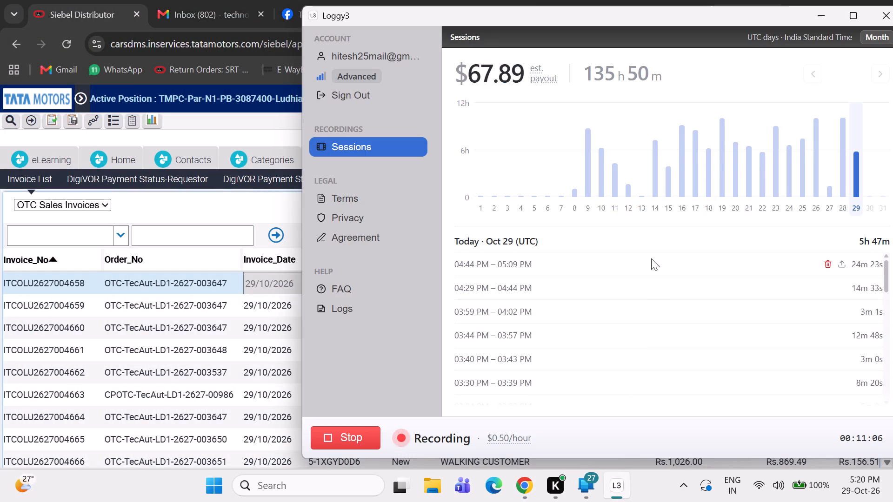
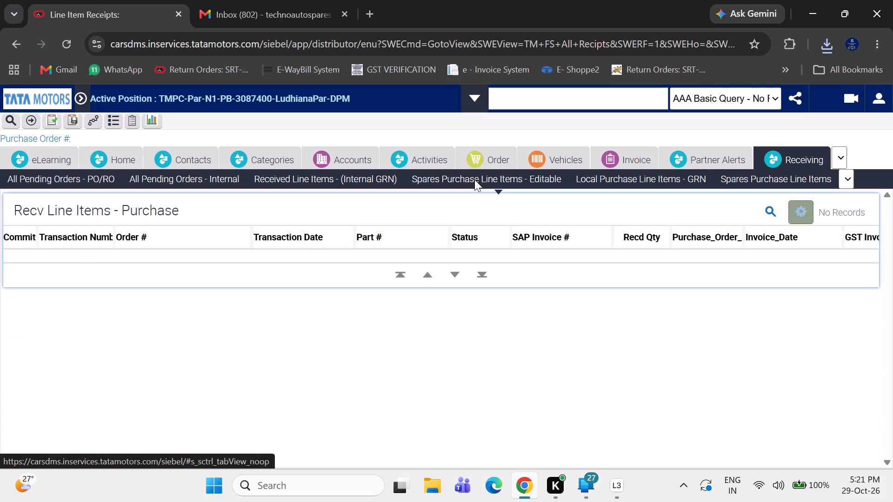
Query the Recv Line Items - Purchase list for records with invoice date 29/10/2026.
click(768, 207)
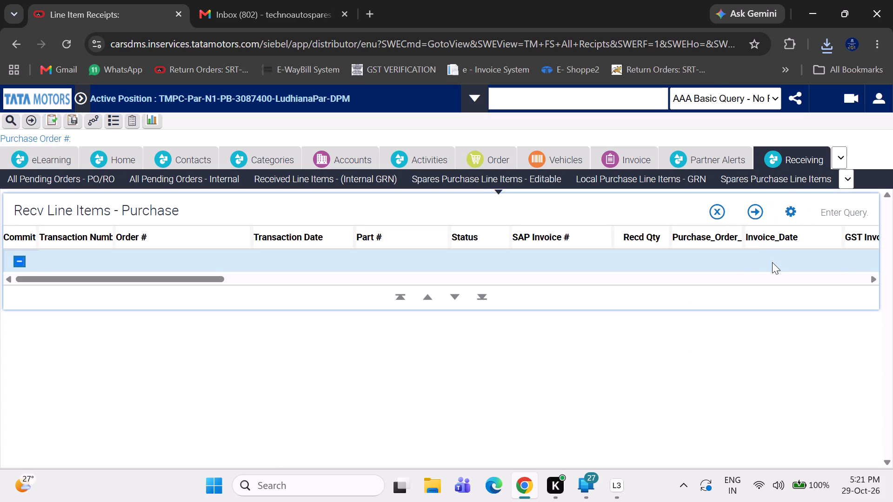
click(772, 262)
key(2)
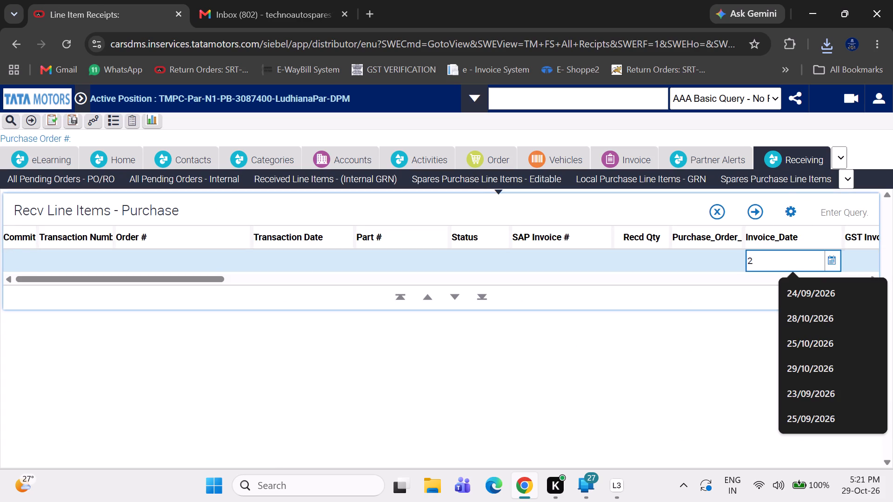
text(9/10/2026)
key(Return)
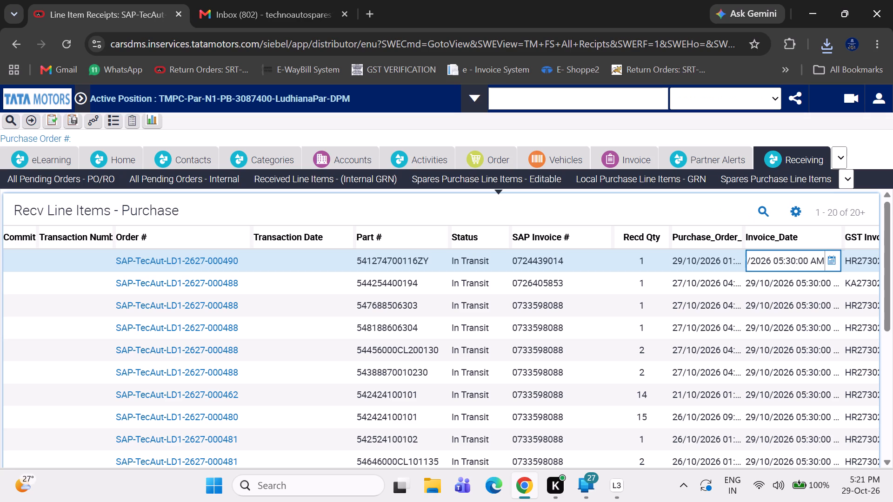
Export all rows of the current Recv Line Items - Purchase query and open the downloaded output (48) file.
click(797, 210)
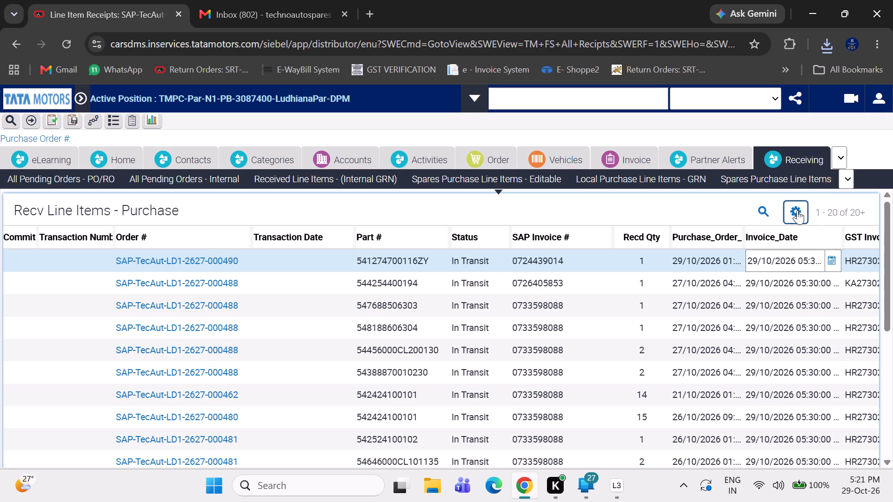
scroll(784, 298, down, 4)
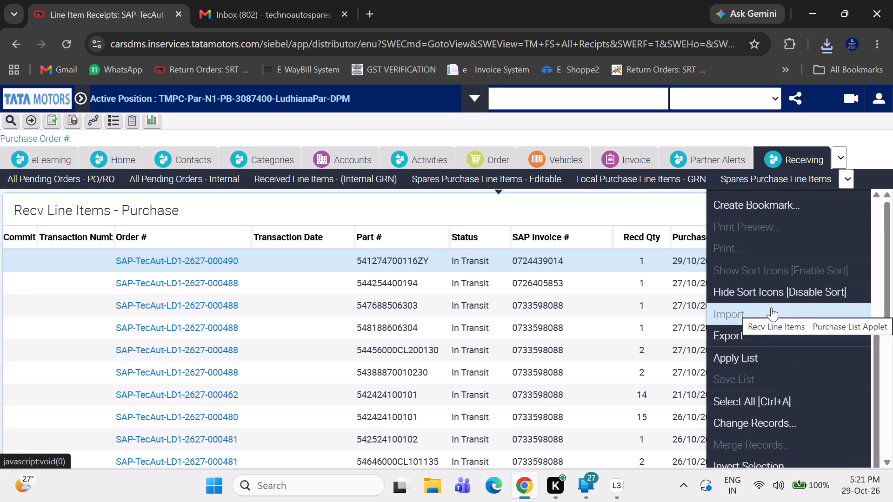
click(763, 330)
click(509, 363)
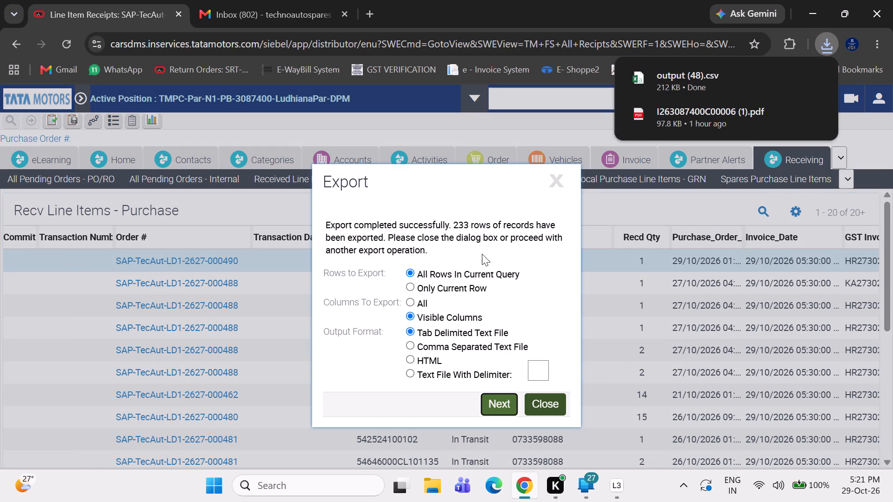
click(555, 182)
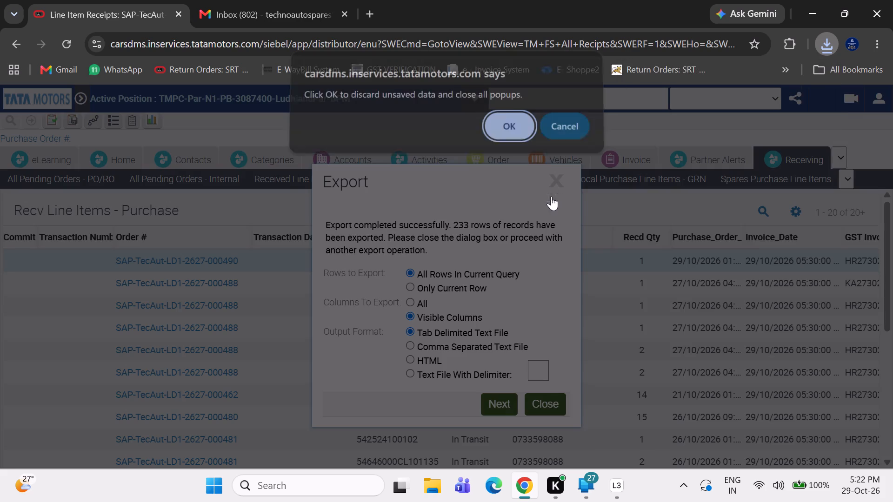
click(514, 143)
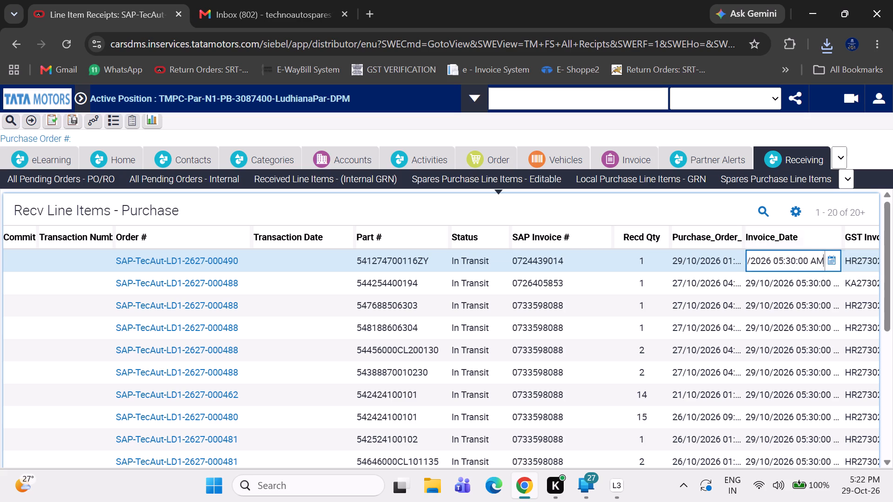
click(833, 46)
click(707, 108)
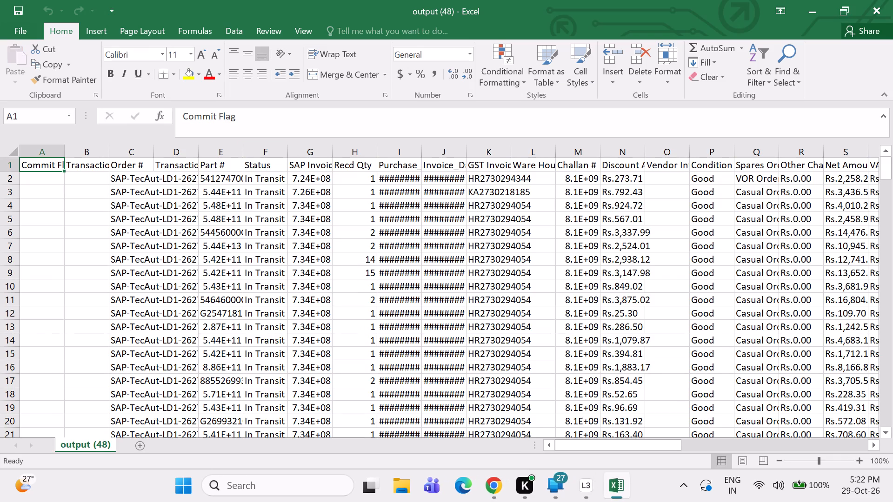
Auto-fit the Order # and Part # columns, and format Part # as centred numbers without decimals.
double_click(150, 148)
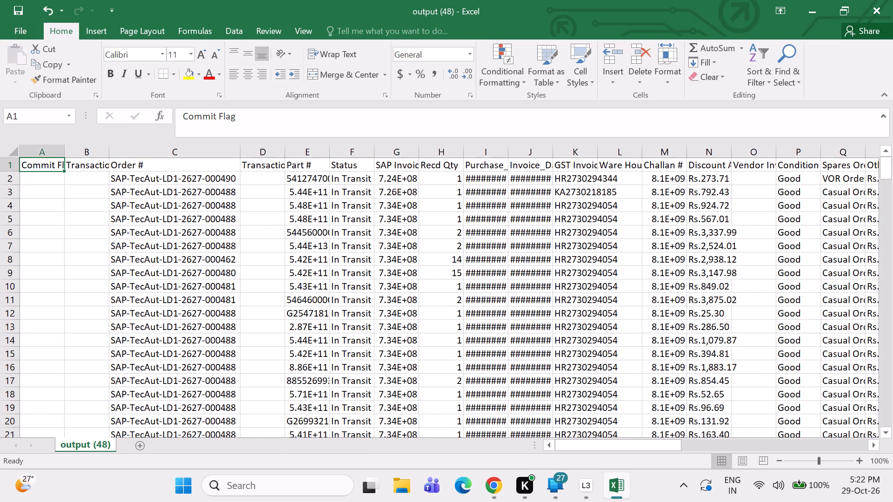
triple_click(329, 154)
click(470, 54)
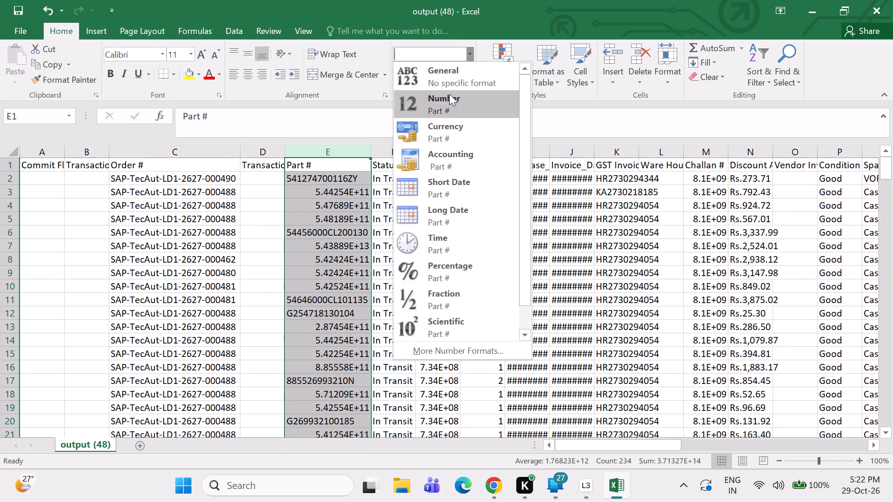
click(449, 99)
double_click(465, 73)
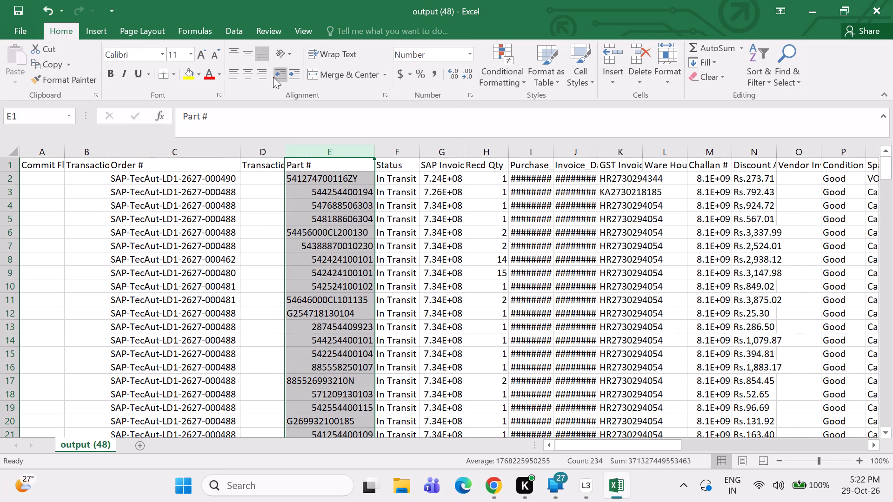
click(244, 71)
Auto-fit the Status and SAP Invoice # columns and centre the Recd Qty column.
double_click(421, 152)
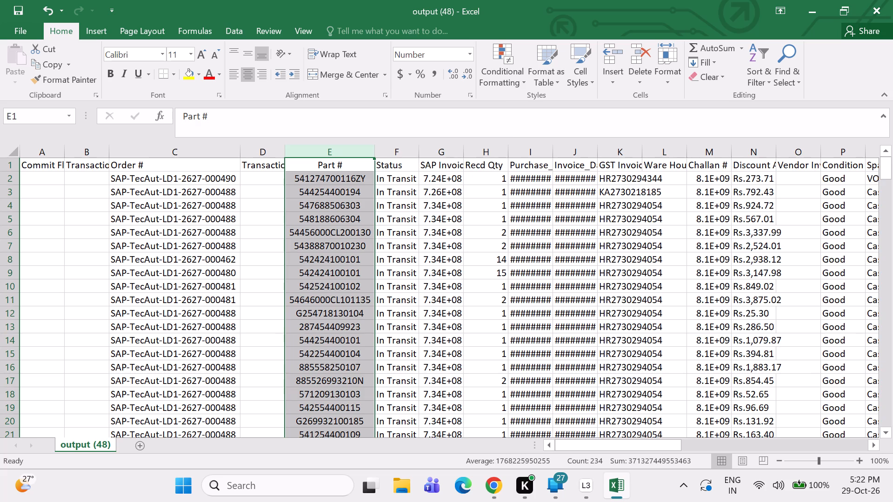
double_click(465, 149)
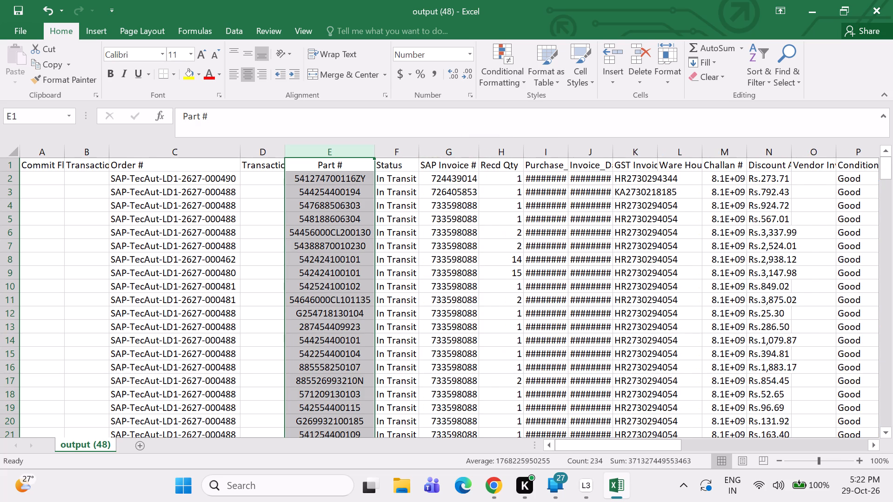
click(500, 152)
click(249, 73)
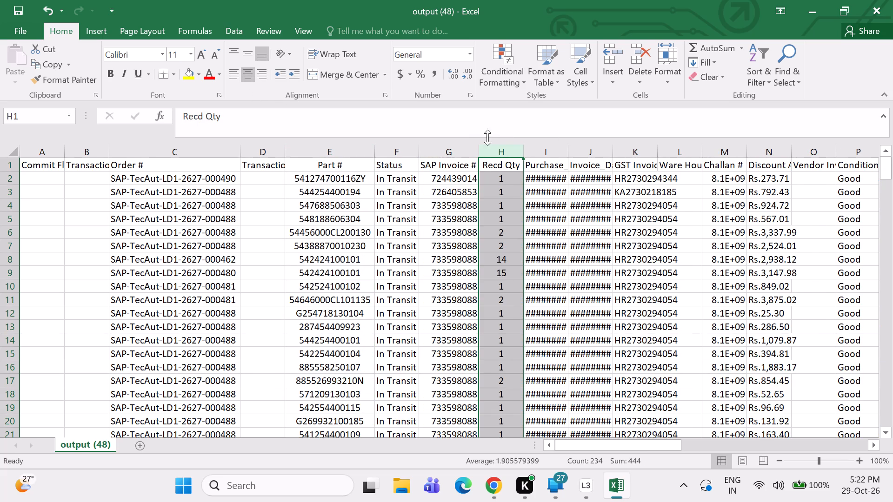
Delete the Purchase_Order_Date column and auto-fit the Invoice_Date and GST Invoice # columns.
double_click(570, 152)
click(550, 148)
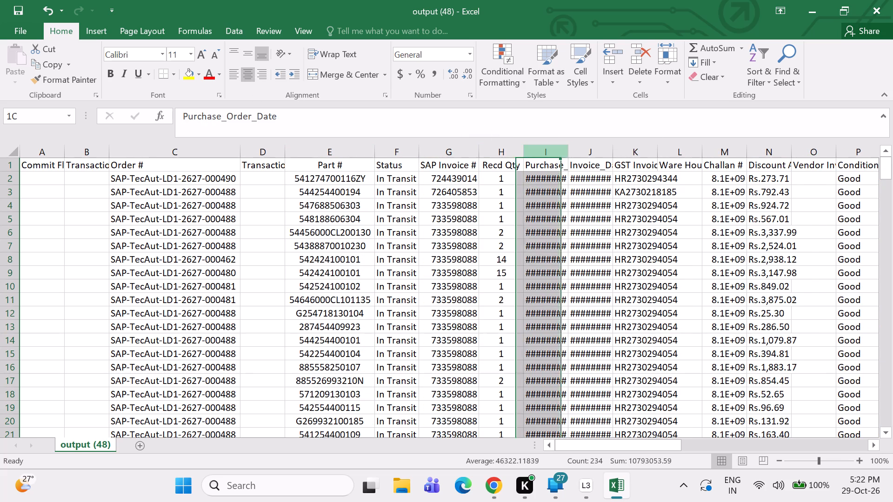
right_click(547, 148)
click(567, 262)
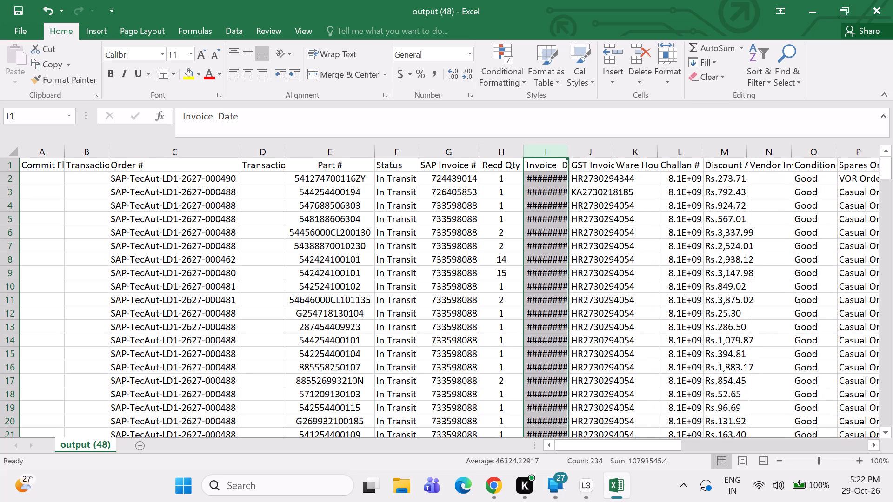
double_click(570, 151)
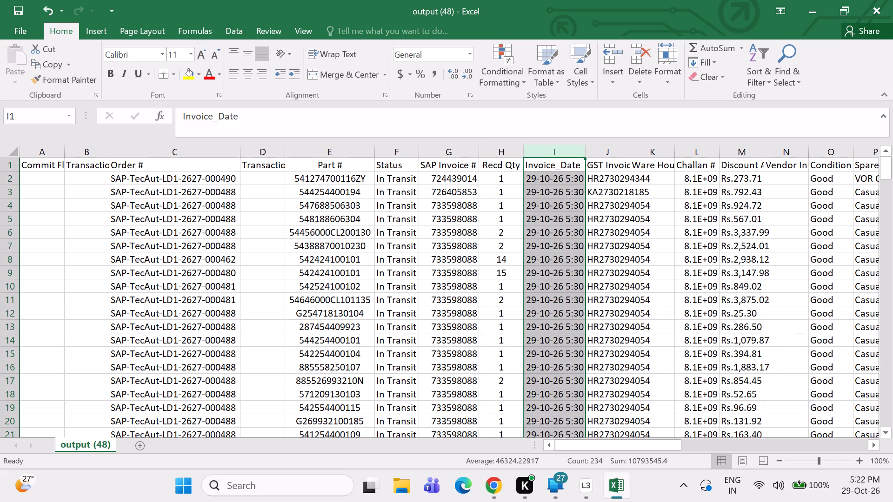
double_click(633, 151)
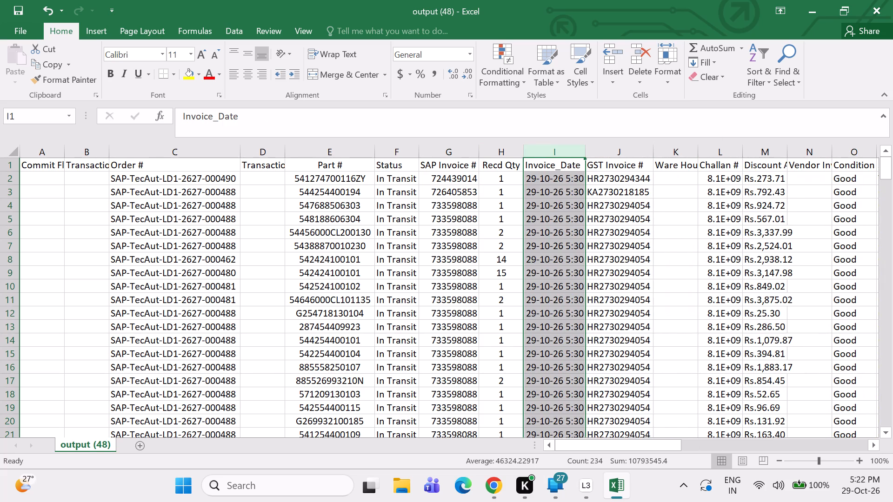
Delete the Ware House Name column and all columns between Challan # and Net Amount.
click(676, 151)
right_click(676, 151)
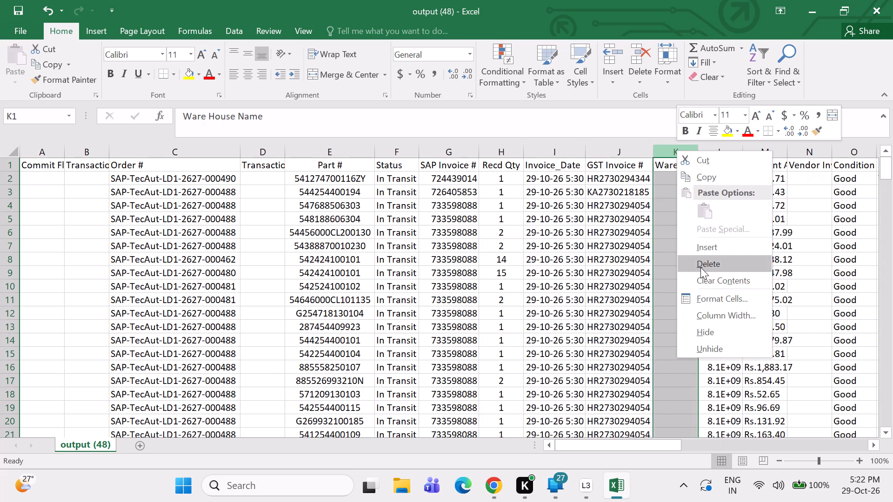
click(700, 267)
drag(713, 151, 686, 164)
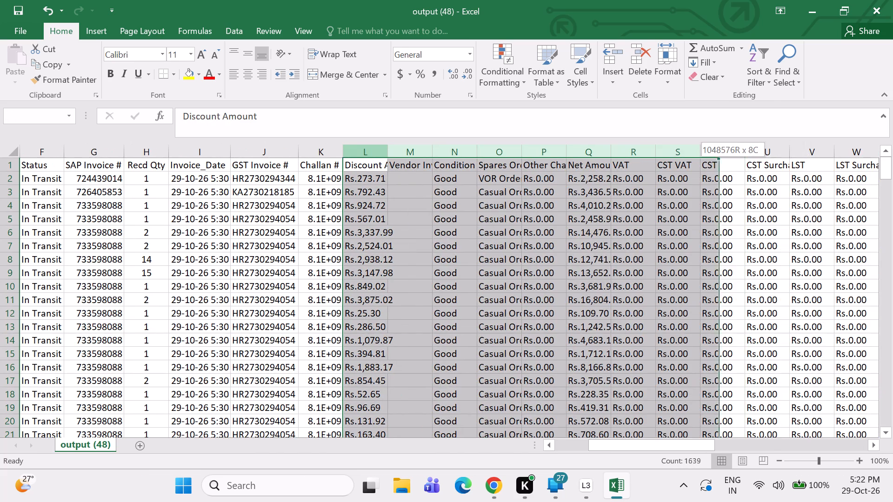
drag(686, 164, 565, 175)
right_click(487, 224)
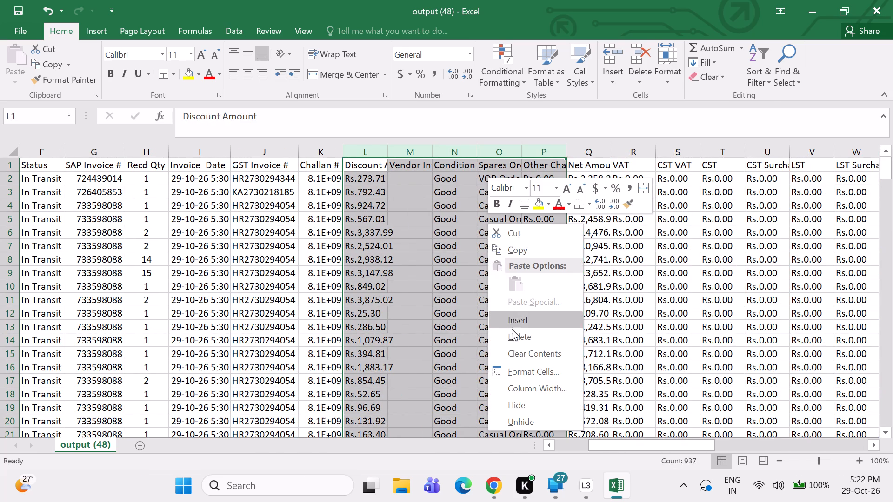
click(512, 335)
click(607, 308)
Delete all columns between Net Amount and SAP Order Num, starting with VAT.
drag(415, 151, 731, 165)
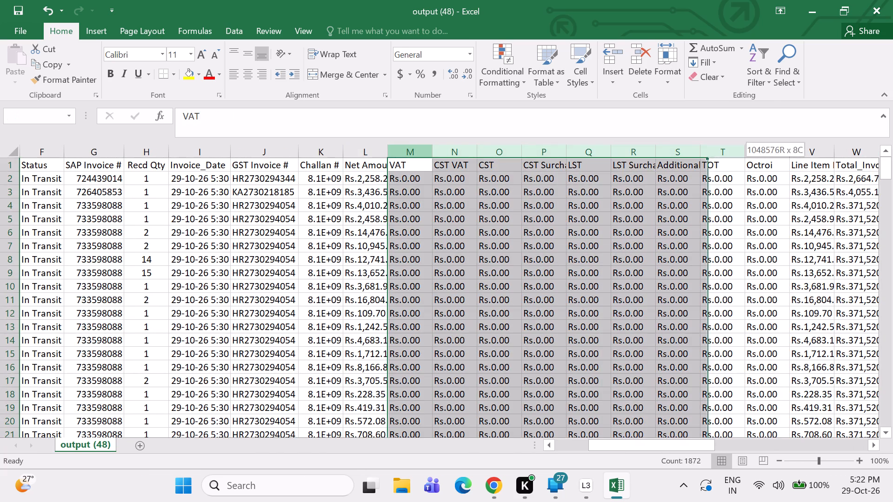
drag(731, 165, 891, 163)
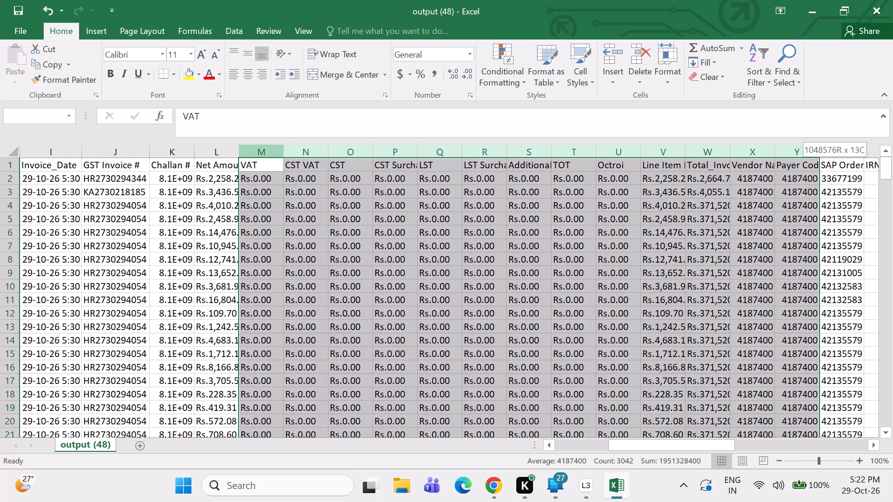
drag(891, 163, 746, 177)
right_click(577, 211)
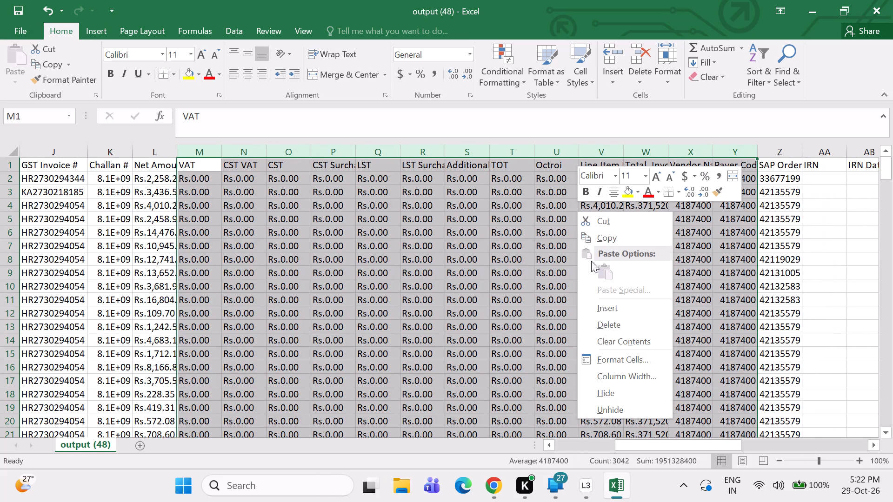
click(600, 318)
click(660, 332)
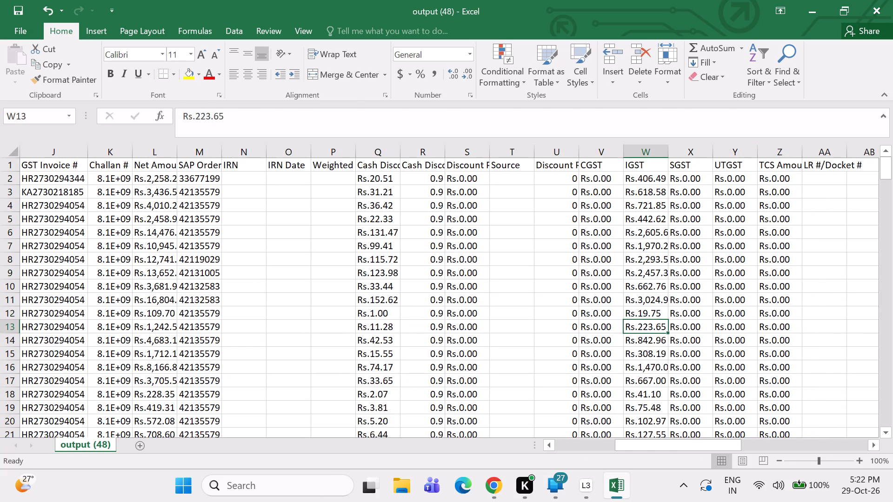
Delete all columns after SAP Order Num, from IRN through LR #/Docket #.
drag(244, 145, 892, 197)
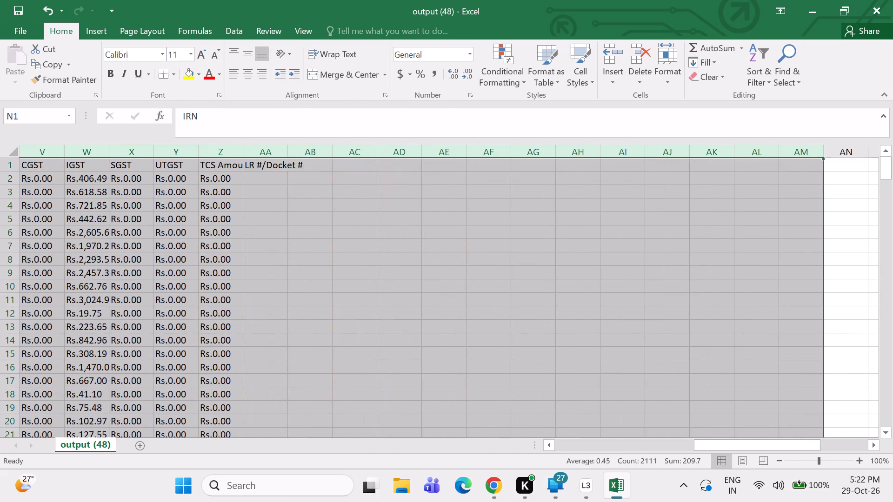
right_click(466, 268)
click(515, 174)
Replace "rs." with nothing throughout the Net Amount column so that it holds plain numbers.
drag(682, 444, 652, 440)
click(721, 149)
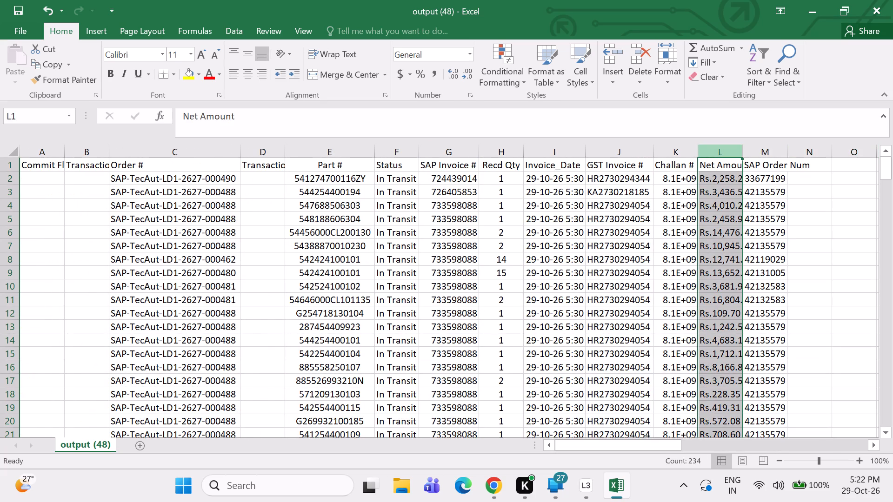
key(ctrl+f)
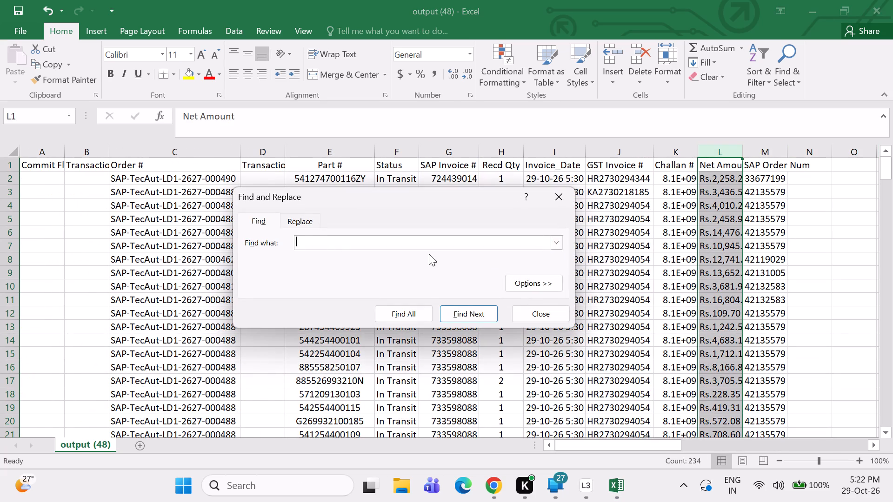
click(301, 222)
text(rs.)
click(270, 308)
click(457, 278)
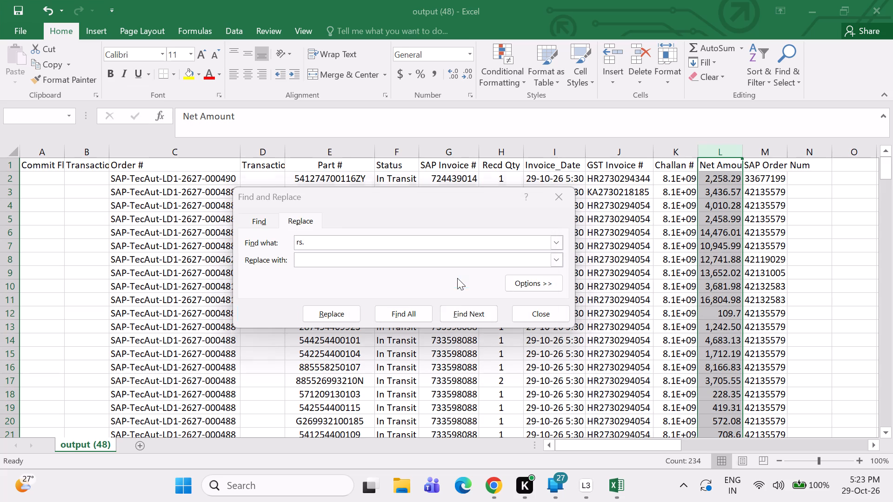
click(542, 312)
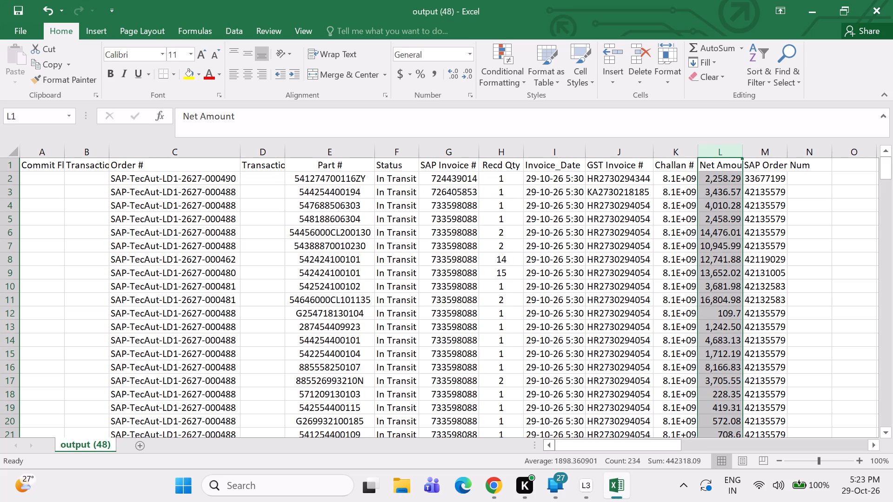
Check the total of the Net Amount column in the cleaned export.
drag(126, 181, 639, 218)
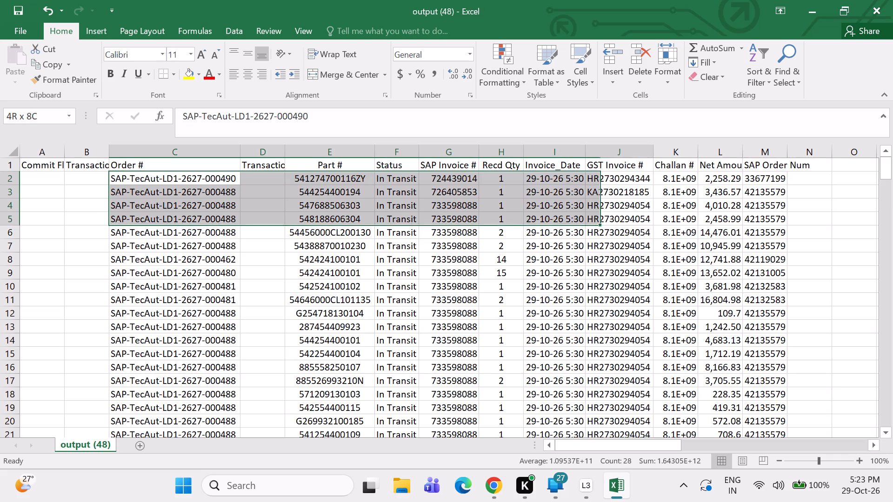
drag(639, 218, 725, 231)
click(714, 152)
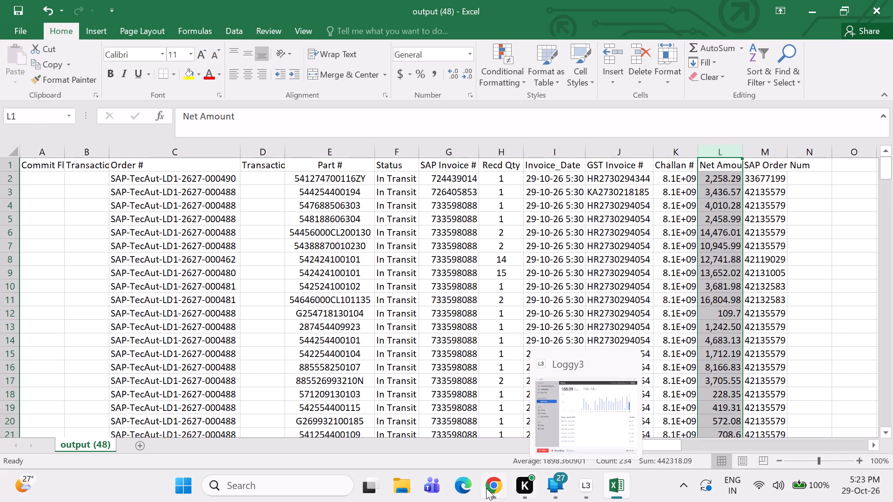
Open the Purchase_OCT26_Dashboard workbook from the OCT-26 folder.
click(400, 484)
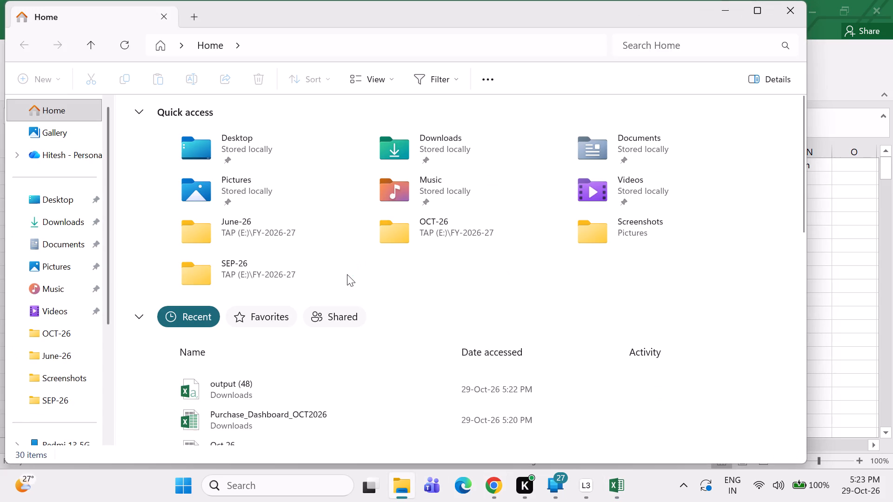
double_click(399, 243)
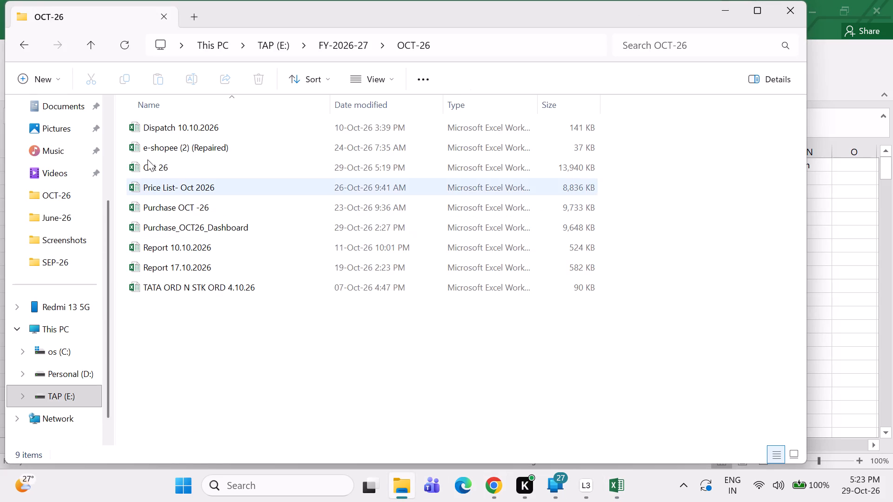
double_click(163, 230)
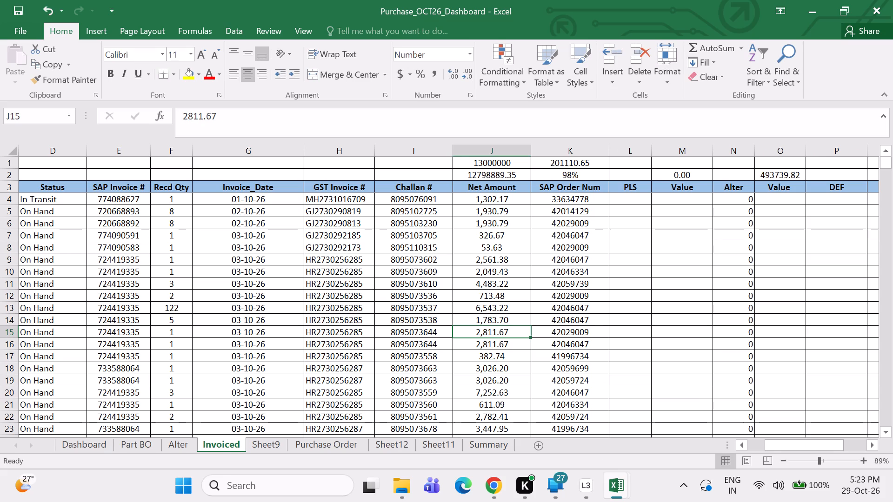
Check the Net Amount total of the existing 29-10-26 rows at the end of the Invoiced sheet.
drag(812, 445, 778, 444)
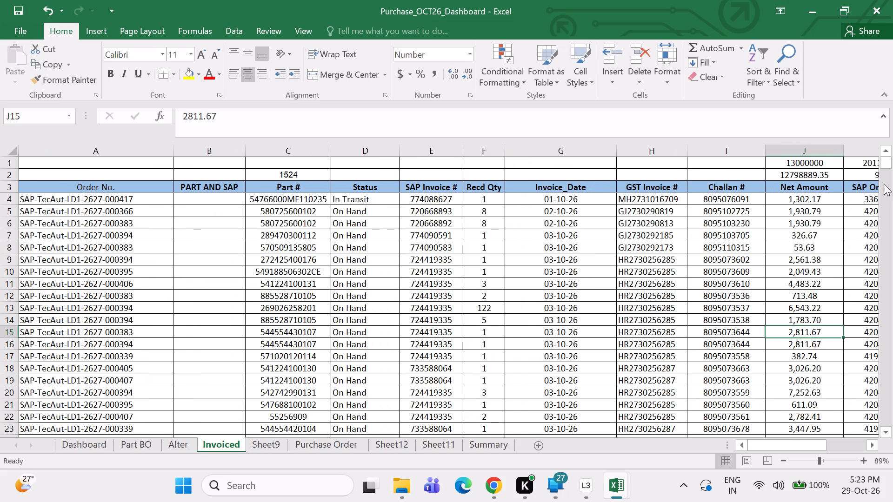
drag(881, 162, 892, 273)
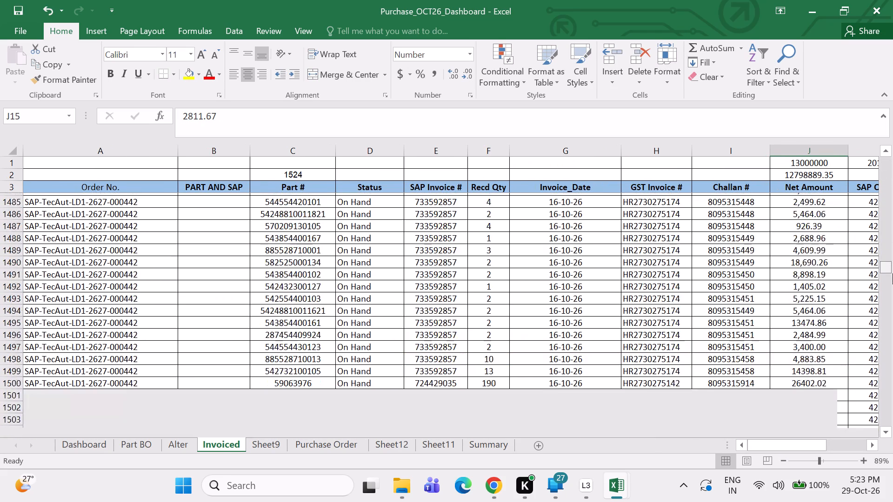
drag(892, 273, 892, 337)
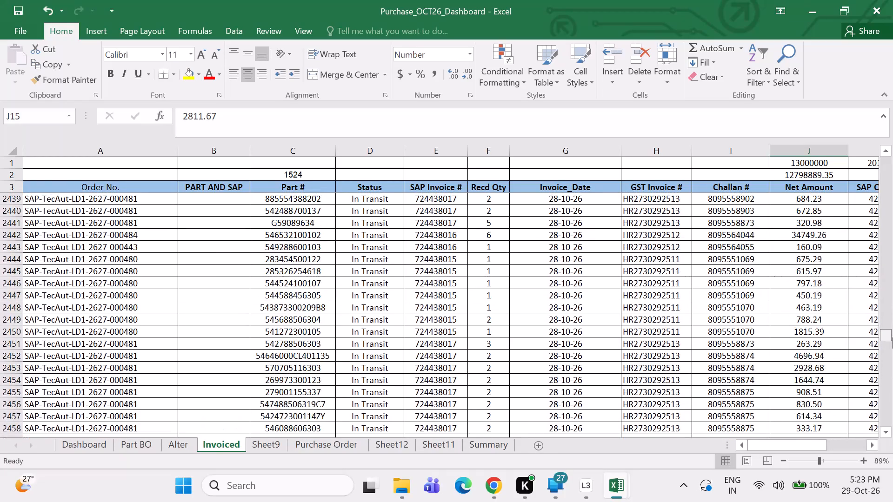
drag(892, 337, 892, 358)
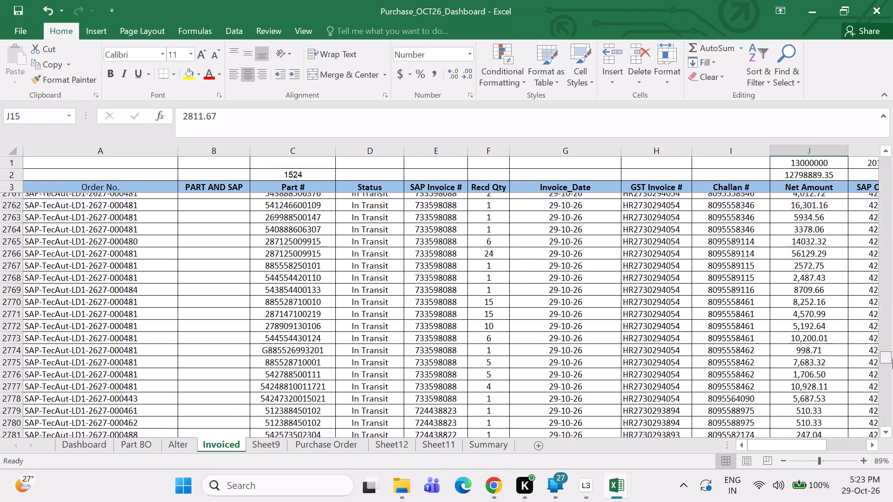
drag(892, 358, 892, 360)
scroll(642, 316, up, 12)
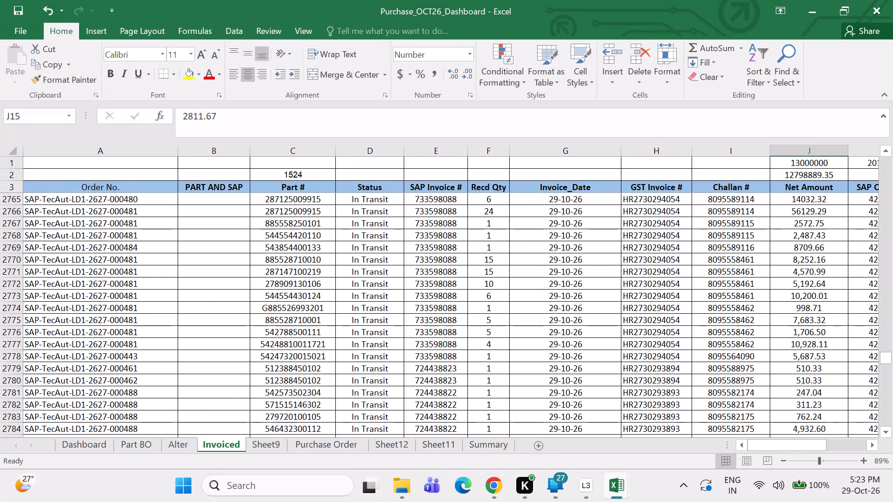
scroll(641, 316, up, 13)
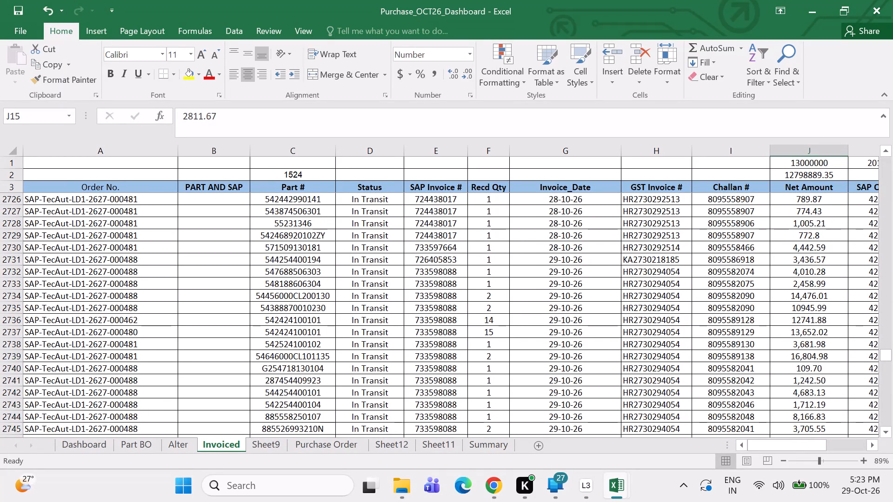
drag(798, 275, 788, 457)
scroll(771, 319, up, 11)
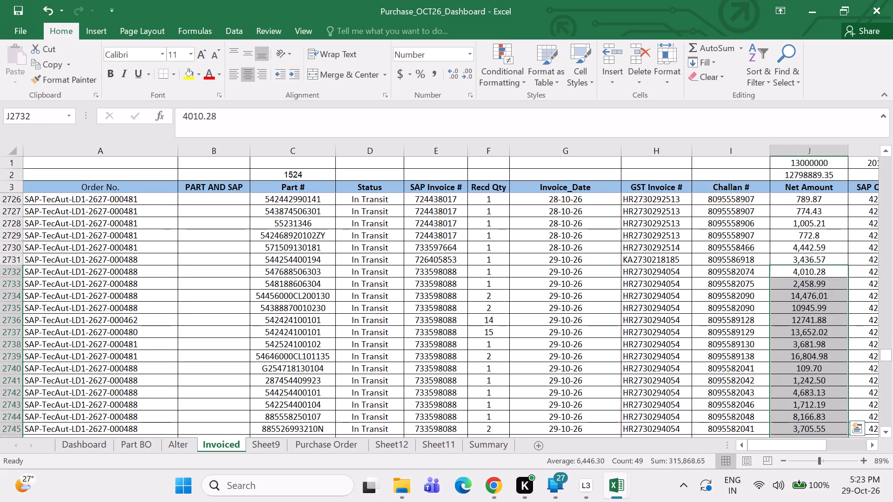
scroll(772, 319, up, 2)
drag(813, 295, 809, 501)
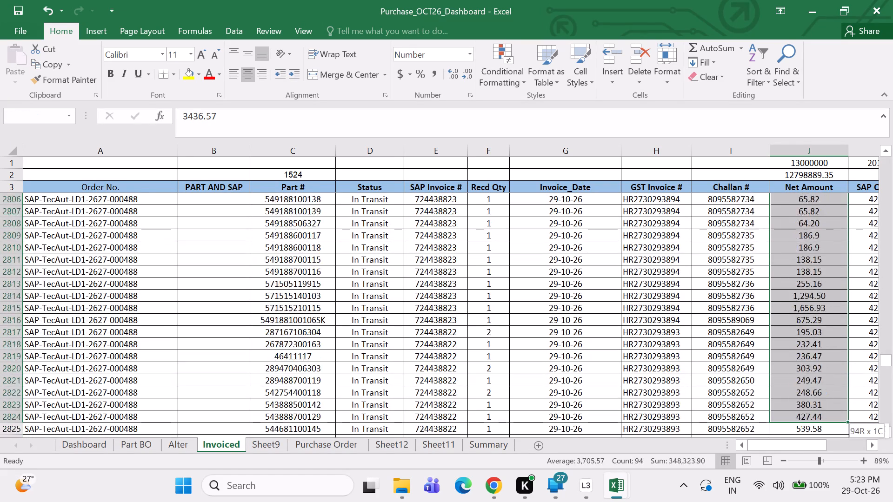
drag(809, 501, 803, 197)
scroll(675, 287, up, 20)
scroll(675, 287, up, 1)
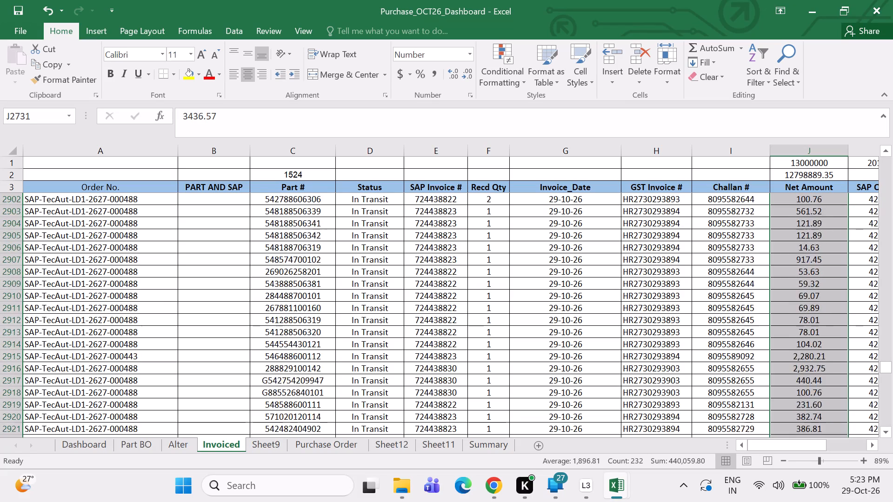
scroll(662, 282, up, 20)
scroll(662, 282, up, 18)
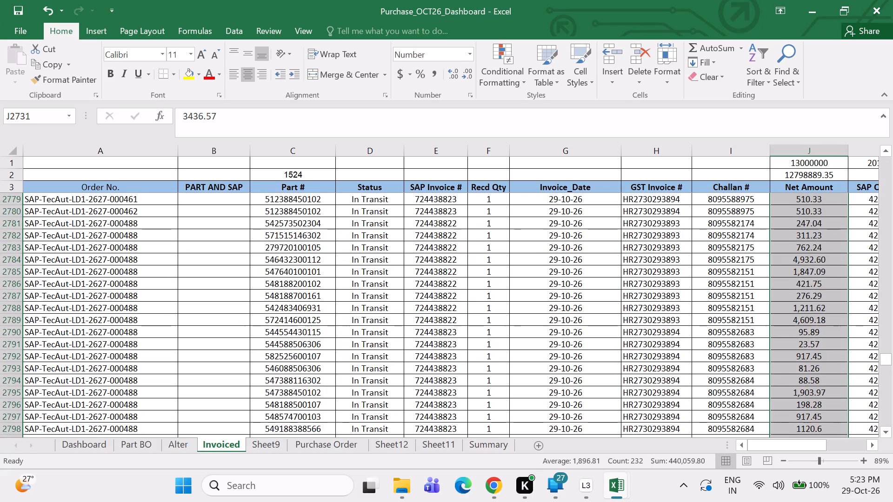
scroll(662, 282, up, 20)
scroll(662, 282, up, 2)
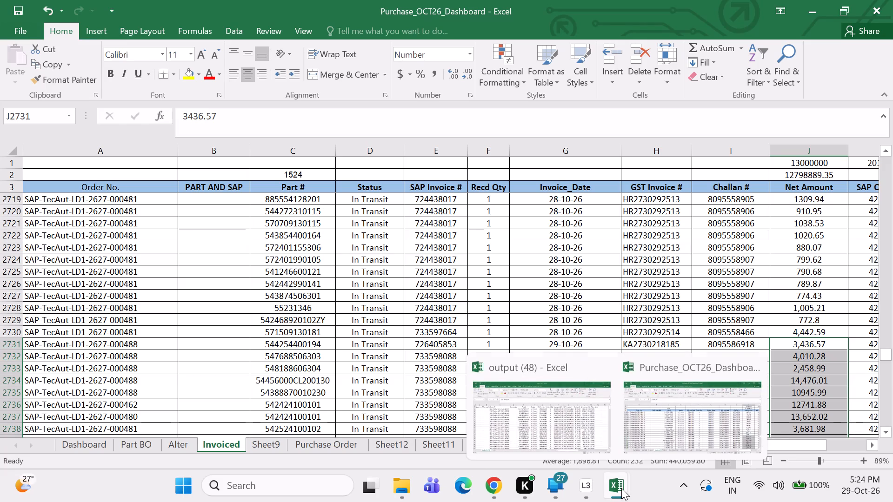
Copy all output (48) data rows from Order # through SAP Order Num and paste them as values from cell A2731 of the Invoiced sheet.
click(595, 417)
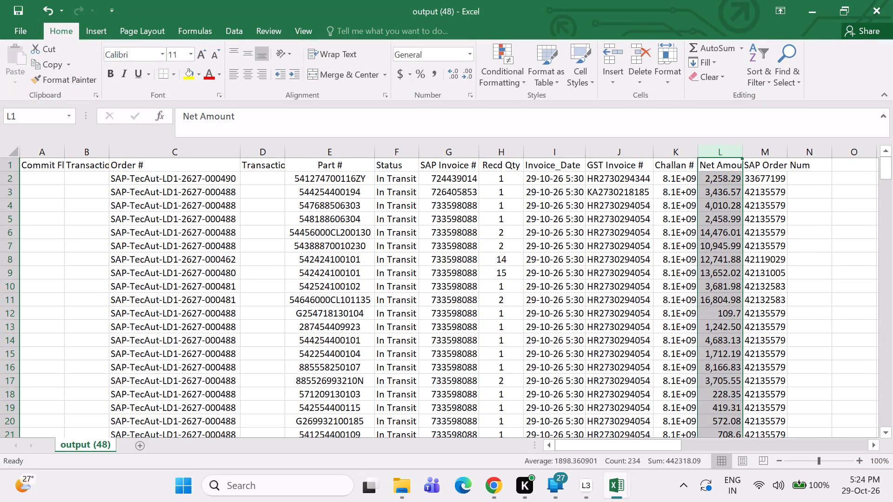
drag(123, 177, 759, 225)
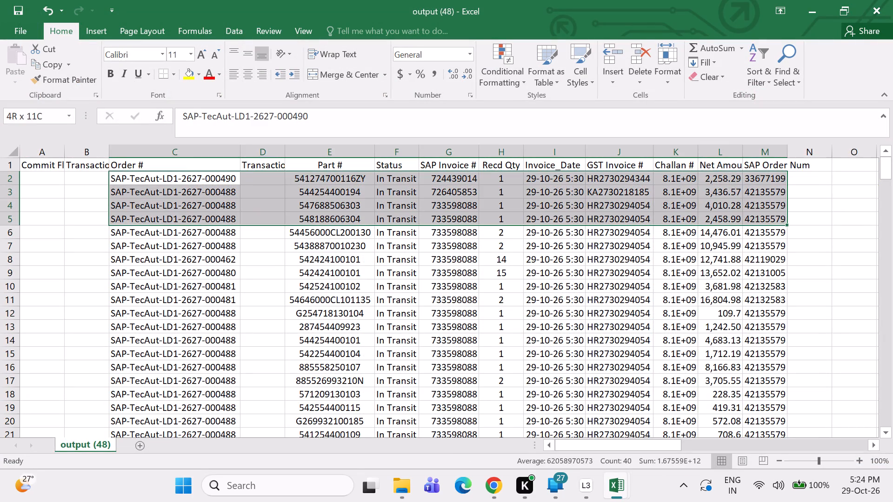
drag(759, 225, 749, 501)
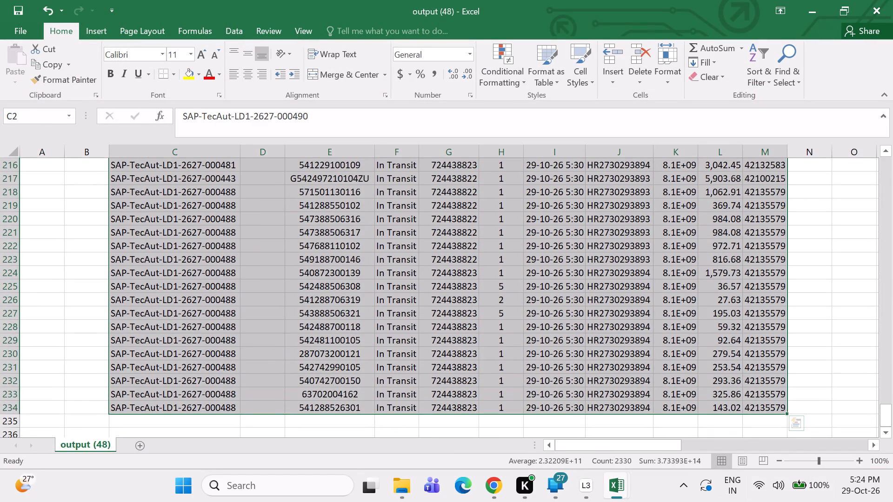
key(ctrl+c)
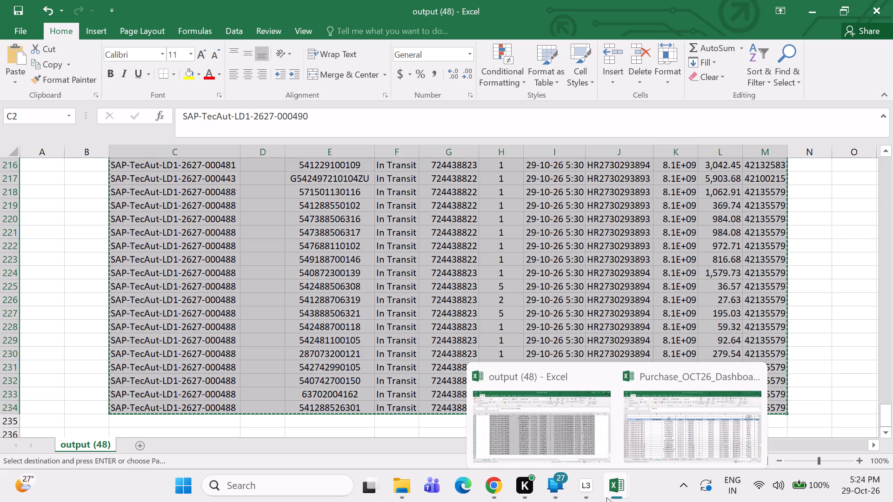
click(657, 421)
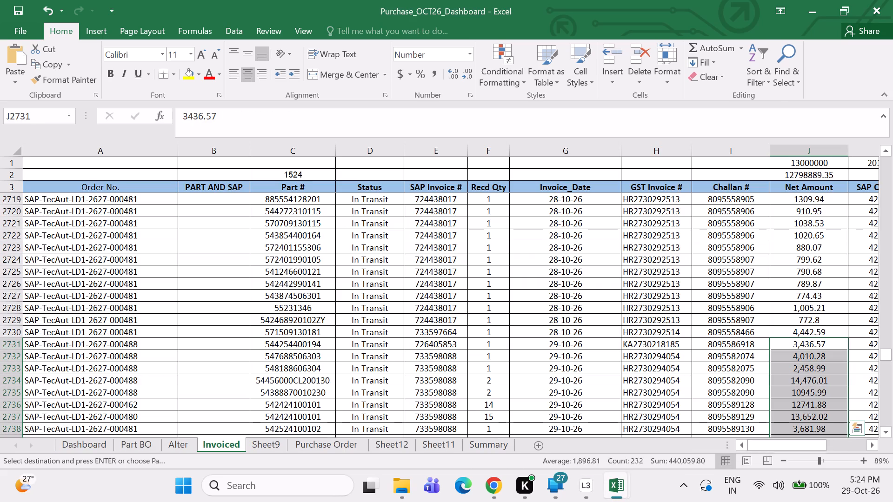
click(651, 342)
key(Left)
key(Left)
key(Left)
key(Left)
key(Left)
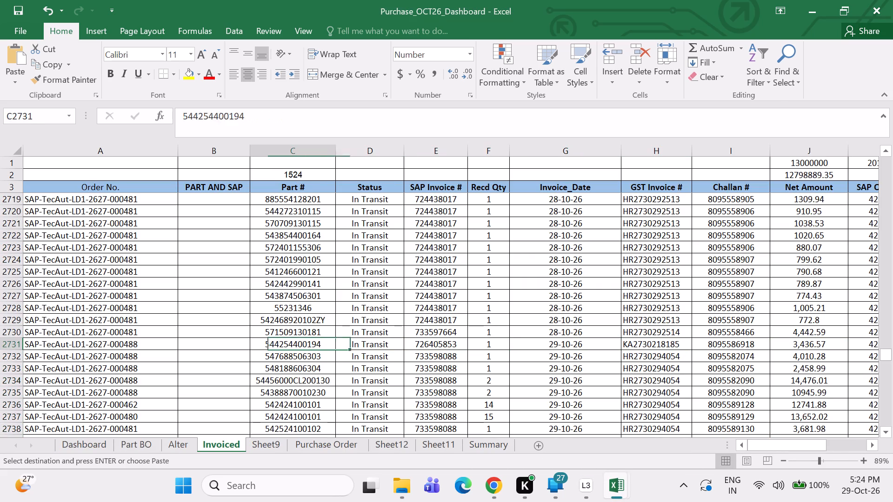
key(Left)
key(Left)
key(Left)
key(ctrl+alt+v)
key(v)
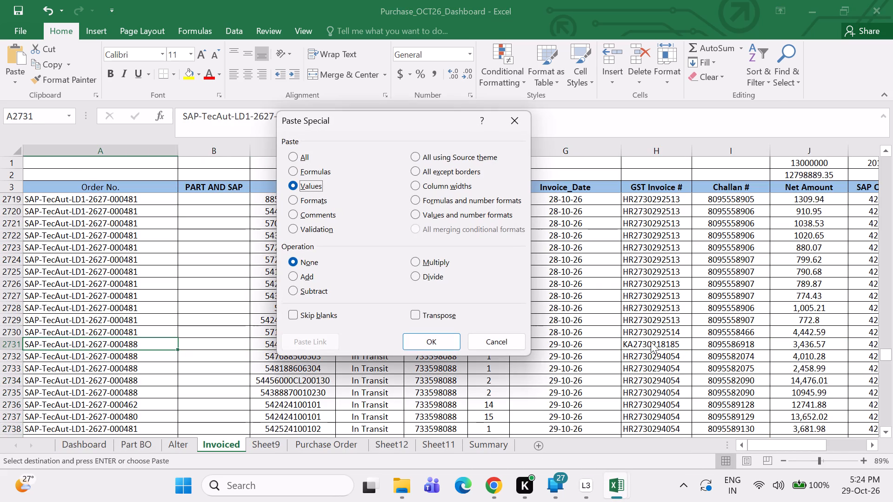
key(Return)
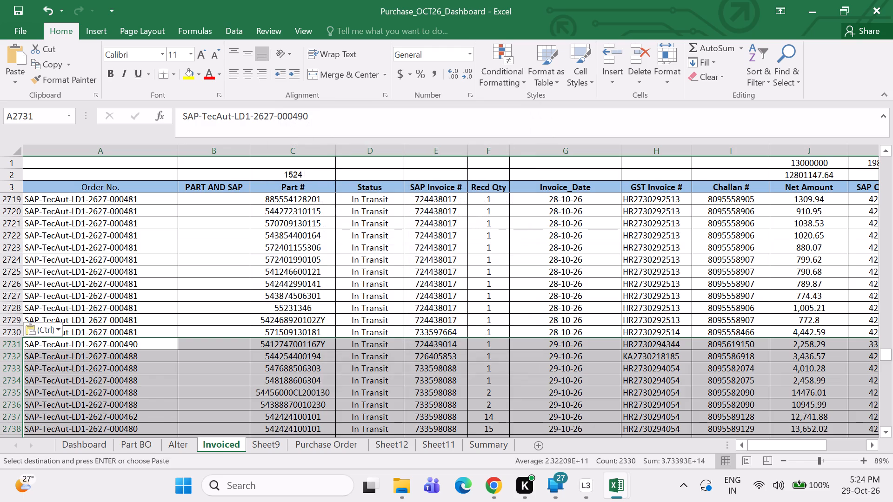
Review the pasted 29-10-26 rows across their columns and down to the end of the Invoiced data.
key(Right)
key(Right)
key(Right)
key(Right)
key(Right)
key(Right)
key(Right)
key(Right)
key(Right)
key(Right)
key(Right)
key(Right)
key(Right)
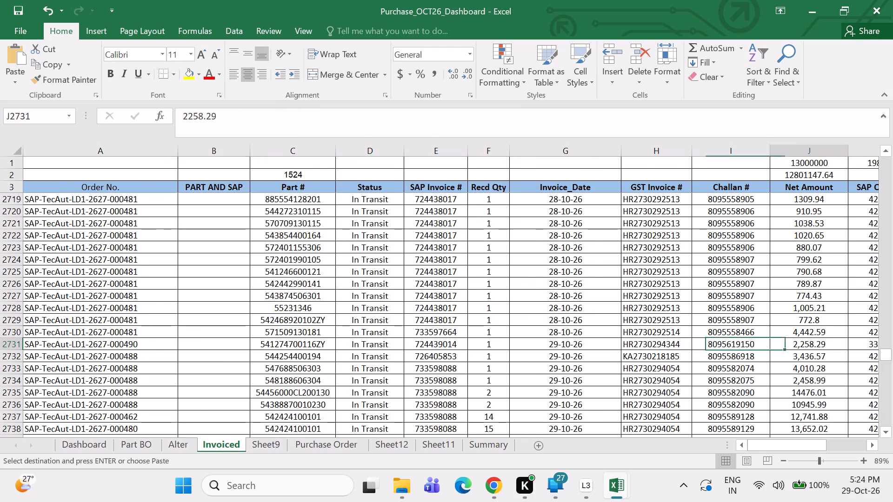
key(Right)
key(Right)
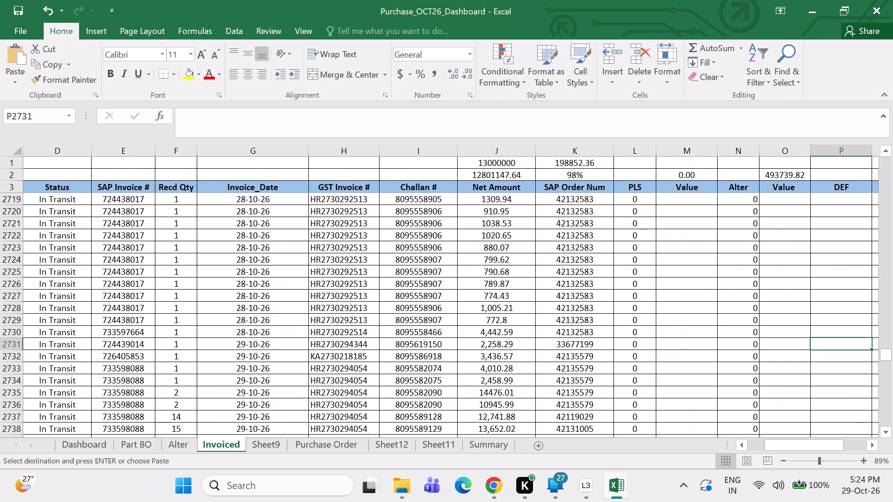
scroll(651, 342, down, 18)
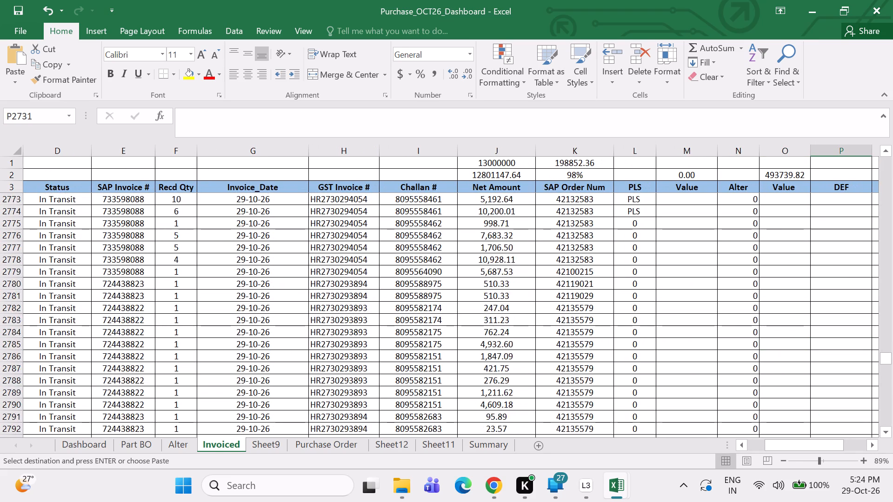
scroll(651, 342, down, 20)
scroll(651, 342, down, 6)
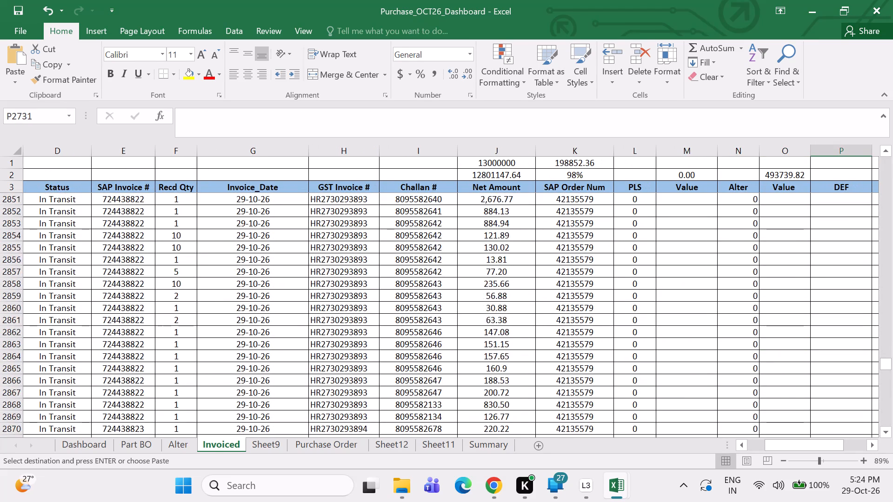
scroll(651, 342, down, 17)
scroll(651, 342, down, 4)
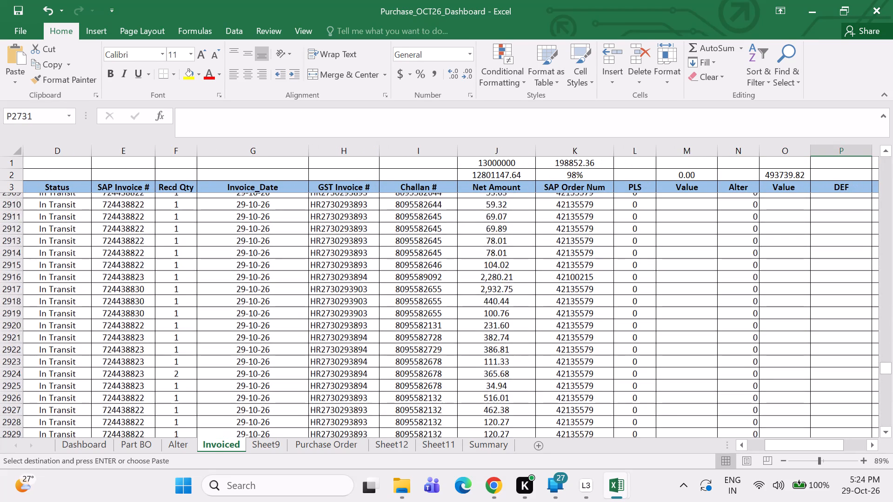
scroll(651, 342, down, 2)
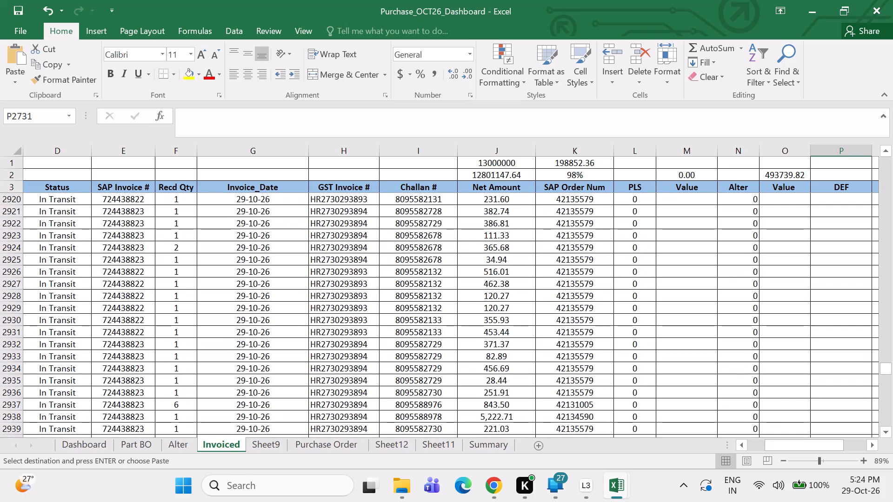
scroll(651, 342, down, 5)
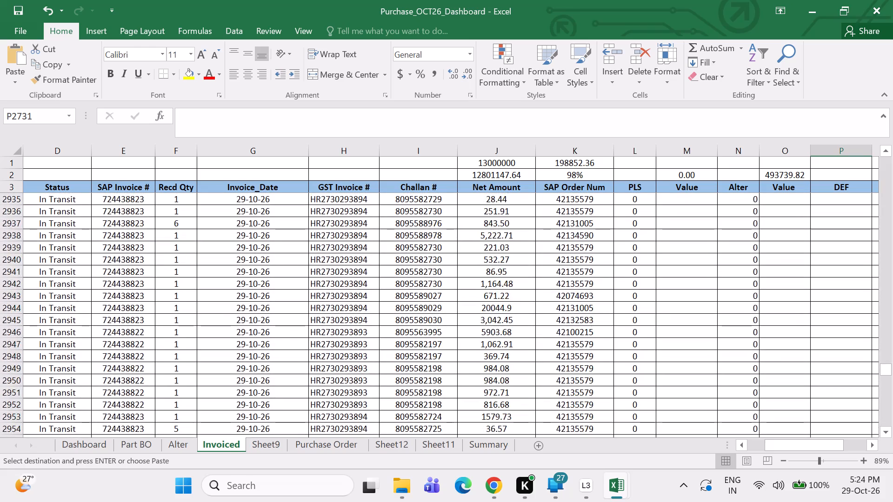
scroll(651, 342, down, 7)
click(533, 343)
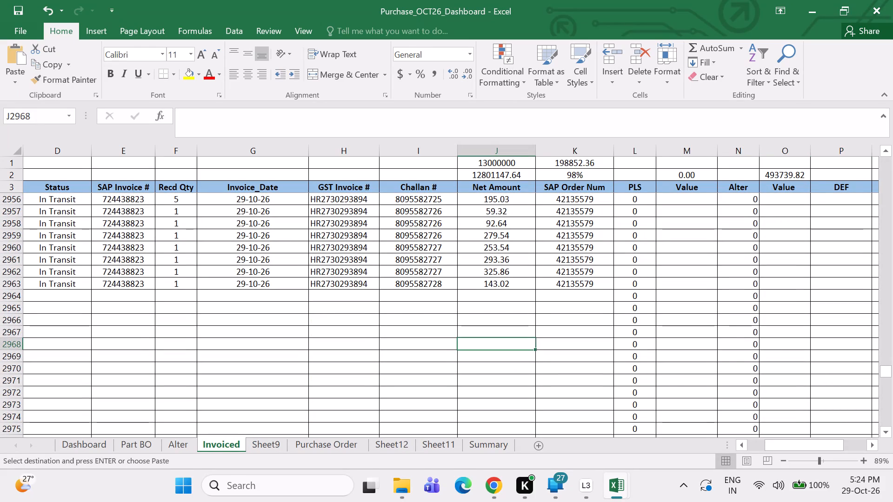
Close the Purchase_OCT26_Dashboard workbook, saving its changes.
click(872, 1)
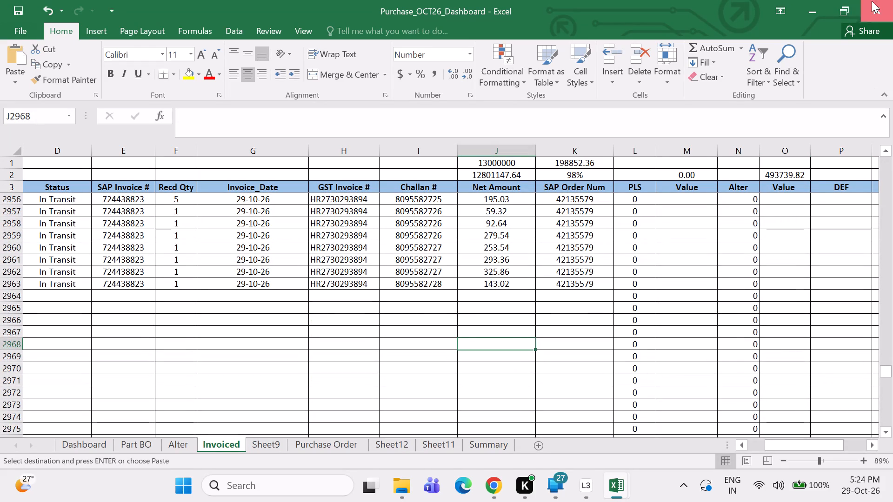
drag(375, 260, 382, 301)
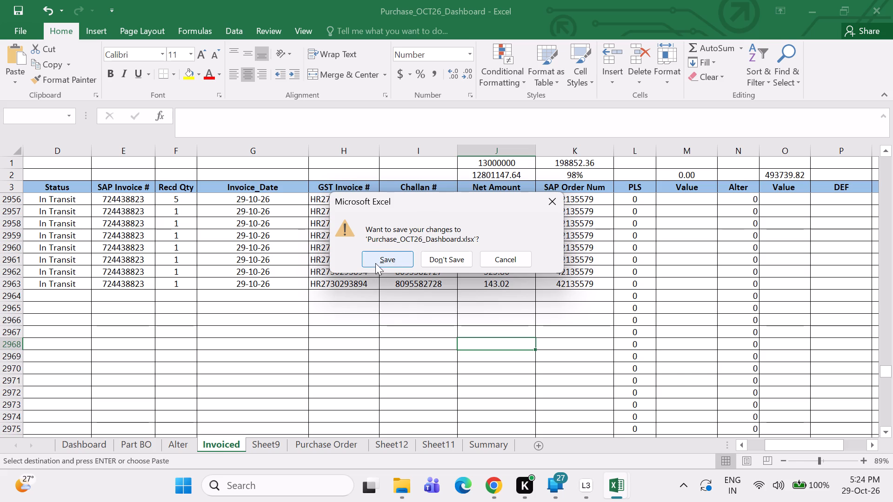
click(375, 262)
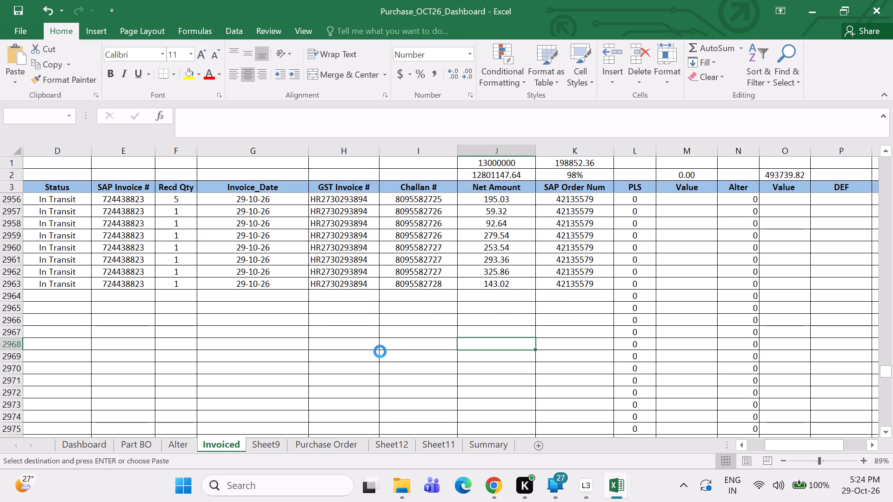
Close the output (48) export.
click(879, 6)
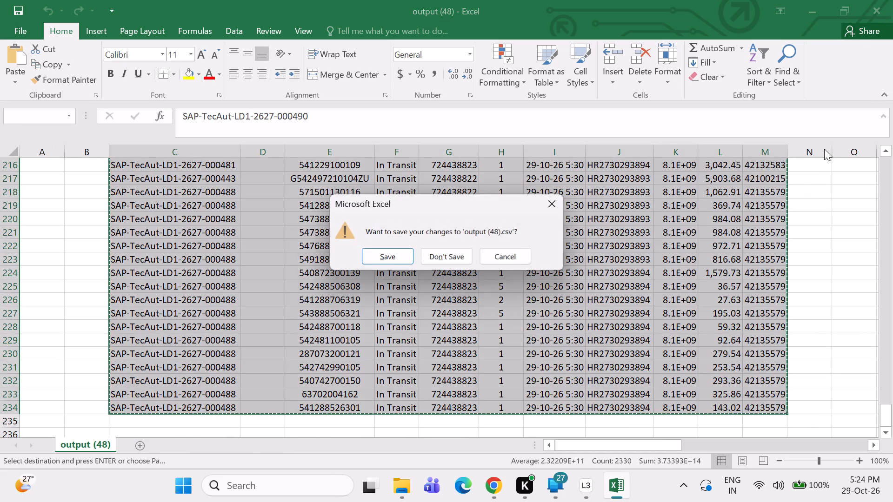
Discard the unsaved changes to output (48).csv and finish closing the export.
click(463, 256)
click(454, 286)
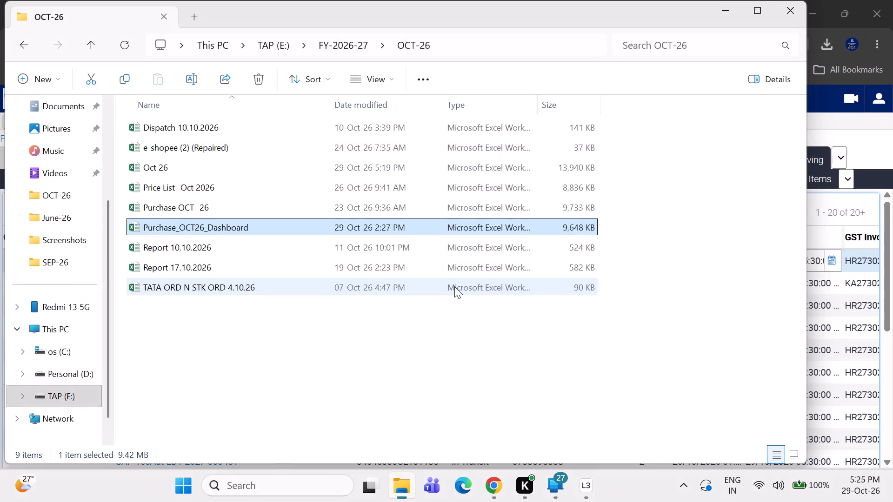
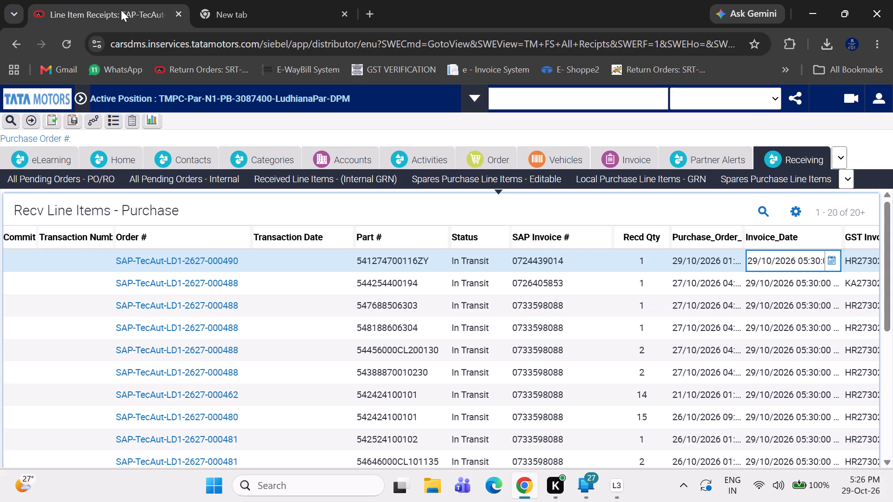
Try to open the Order section from the purchase receipt line items view, and reload the Siebel page.
click(484, 157)
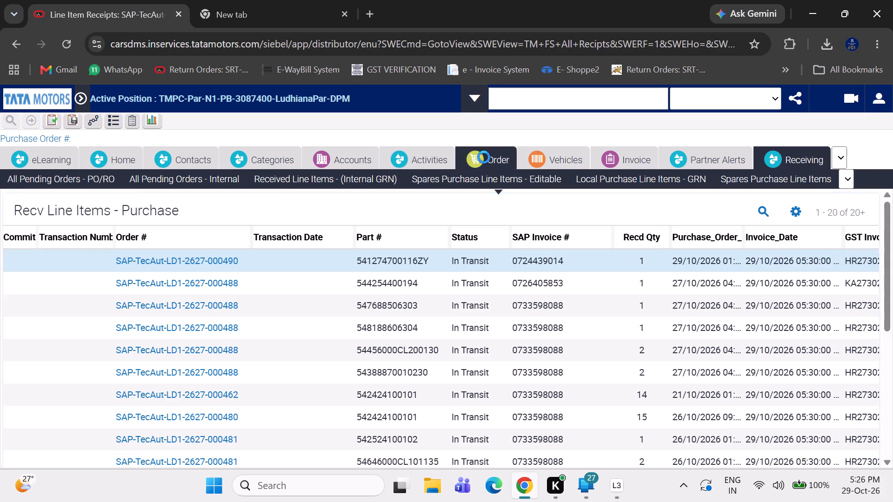
click(70, 45)
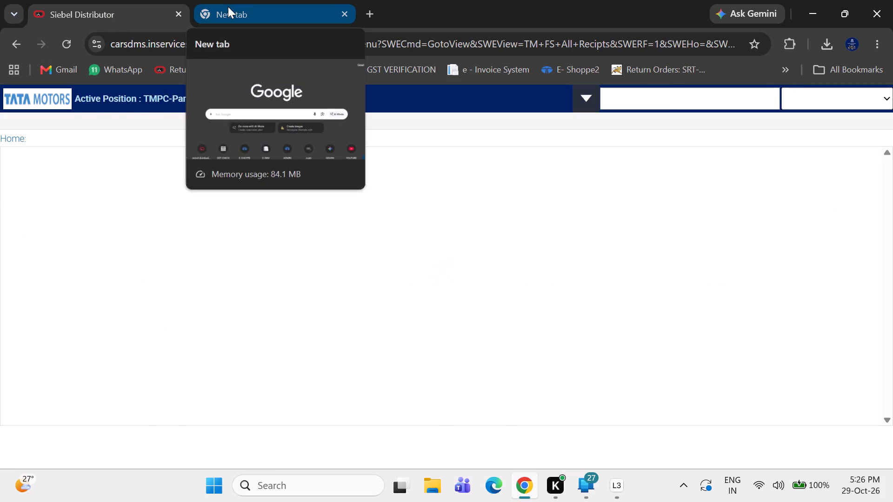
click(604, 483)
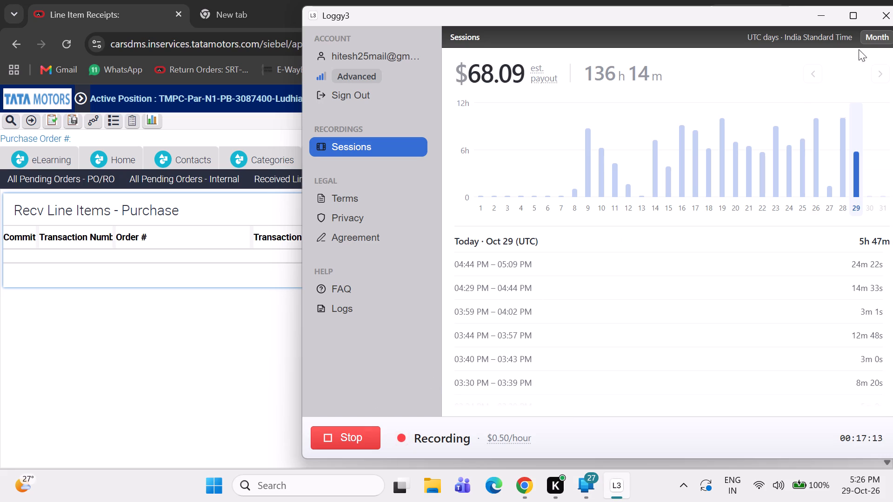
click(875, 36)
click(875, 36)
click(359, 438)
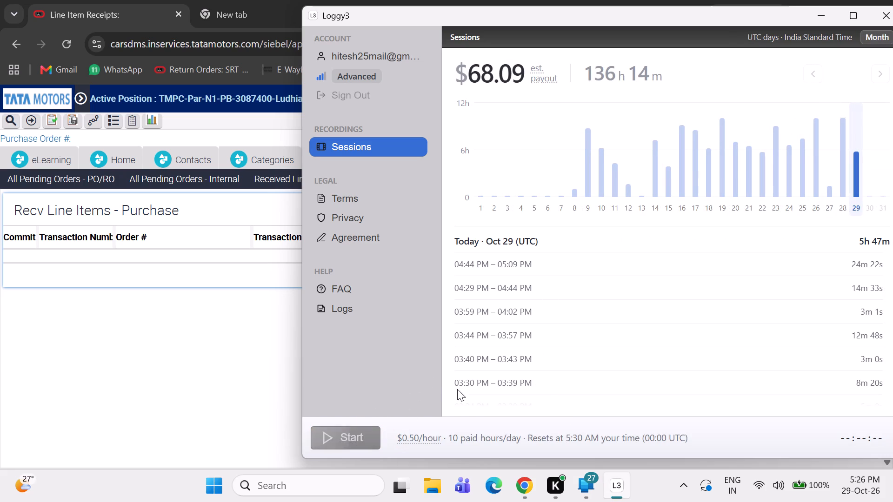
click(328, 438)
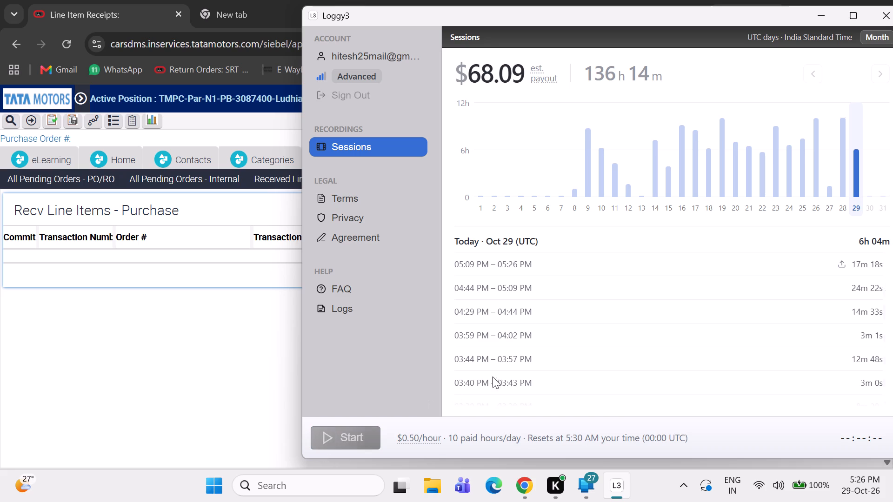